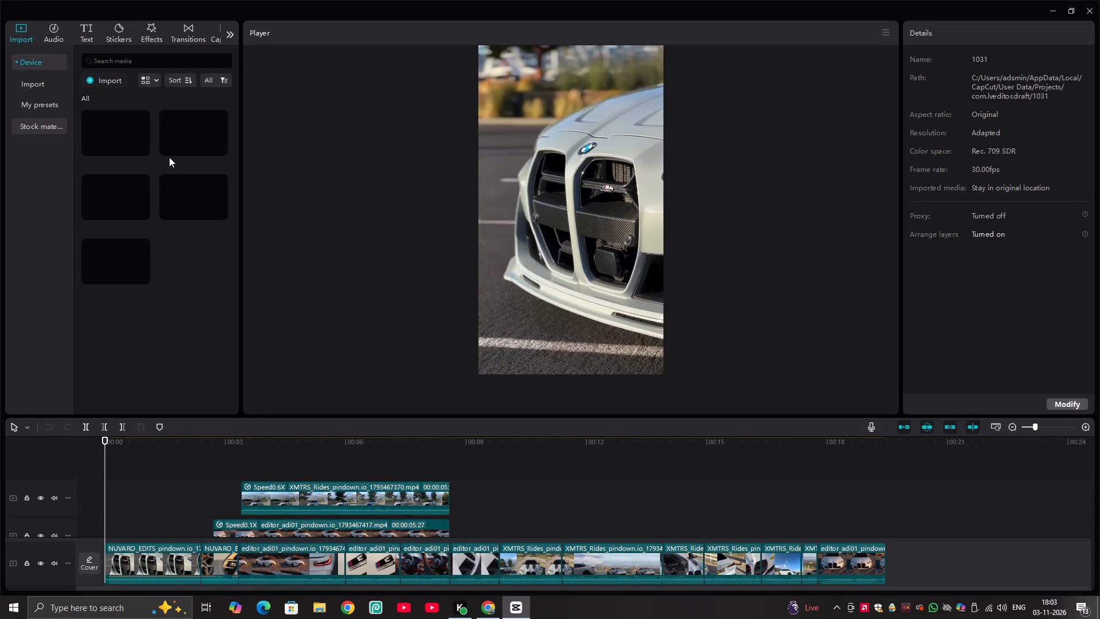
Move the stabilized NUVARO_EDITS overlay clip earlier so it starts at about 00:00:00:25.
{"action": "key", "text": "space"}
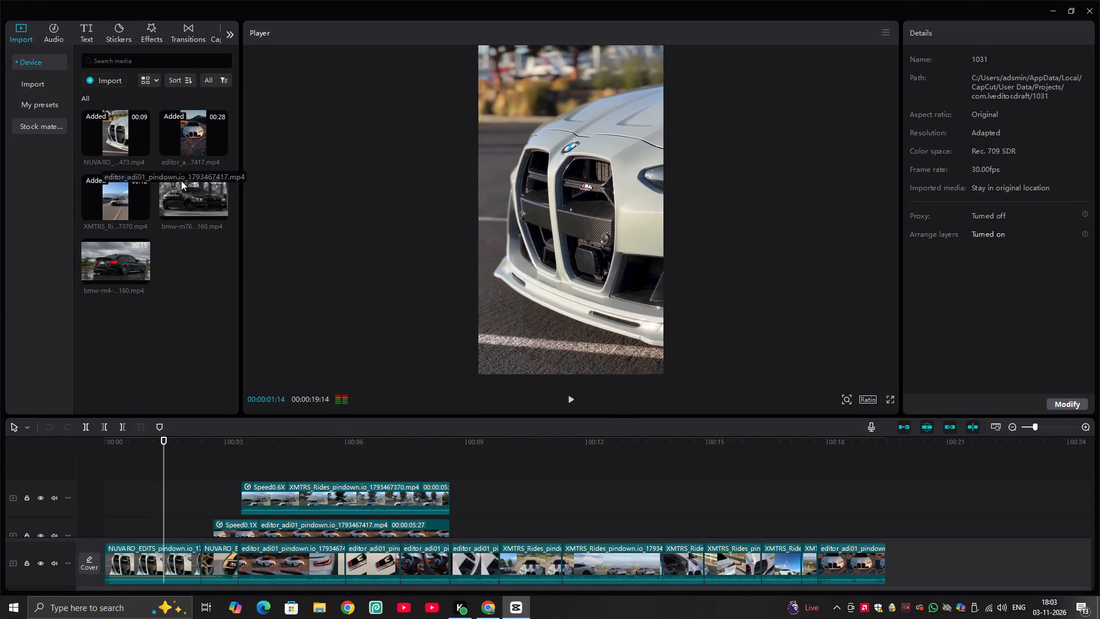
{"action": "key", "text": "space"}
{"action": "scroll", "coordinate": [238, 506], "scroll_direction": "down", "scroll_amount": 11}
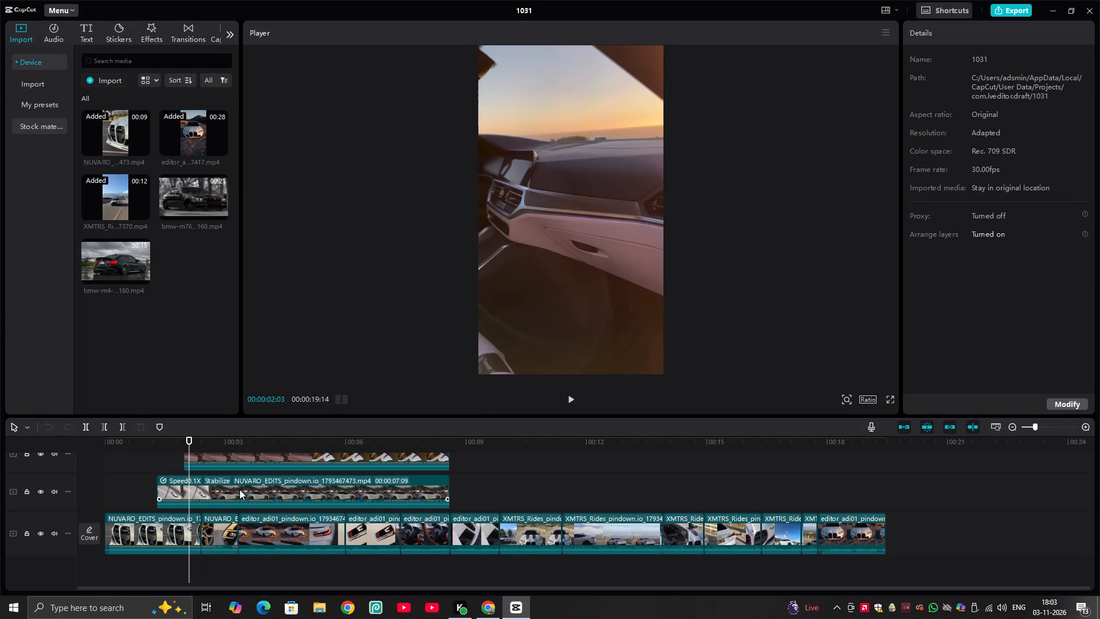
{"action": "scroll", "coordinate": [239, 489], "scroll_direction": "down", "scroll_amount": 2}
{"action": "left_click_drag", "start_coordinate": [218, 488], "coordinate": [209, 492]}
{"action": "left_click", "coordinate": [208, 492]}
{"action": "double_click", "coordinate": [203, 493]}
{"action": "left_click", "coordinate": [167, 491]}
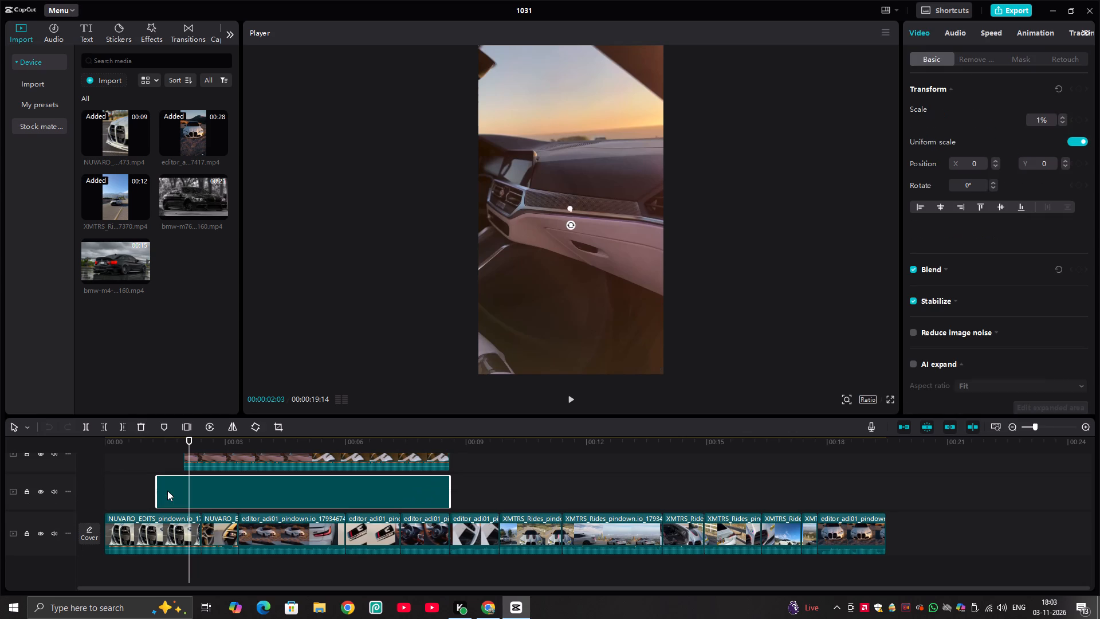
{"action": "left_click_drag", "start_coordinate": [167, 491], "coordinate": [160, 492]}
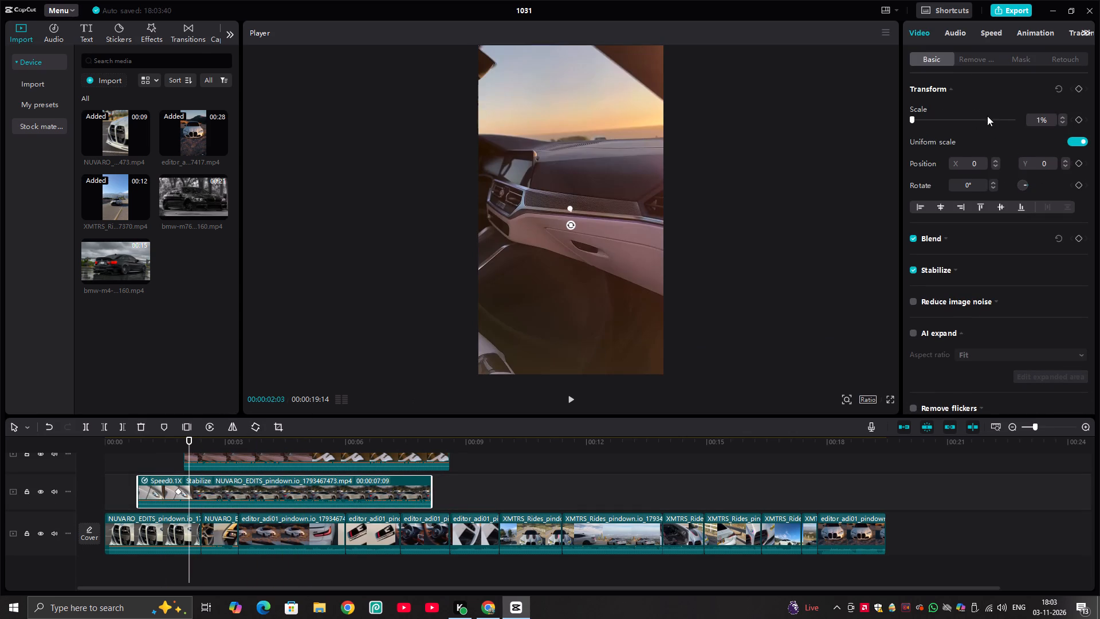
Apply the Fade In entrance animation to the stabilized NUVARO_EDITS overlay clip.
{"action": "left_click", "coordinate": [960, 32]}
{"action": "left_click", "coordinate": [1040, 33]}
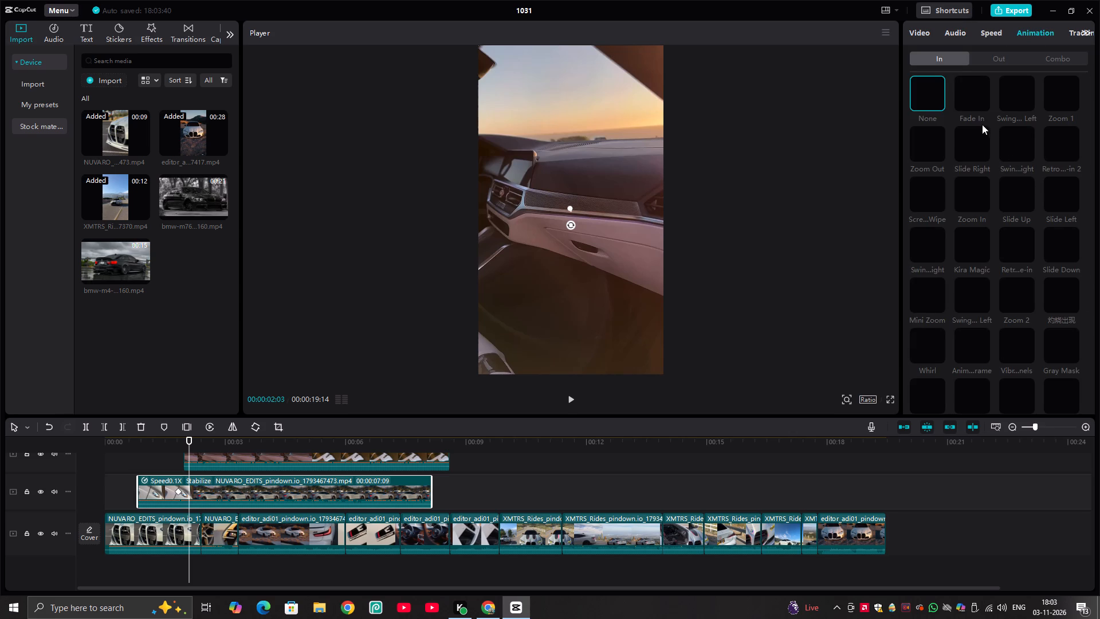
{"action": "left_click", "coordinate": [971, 95]}
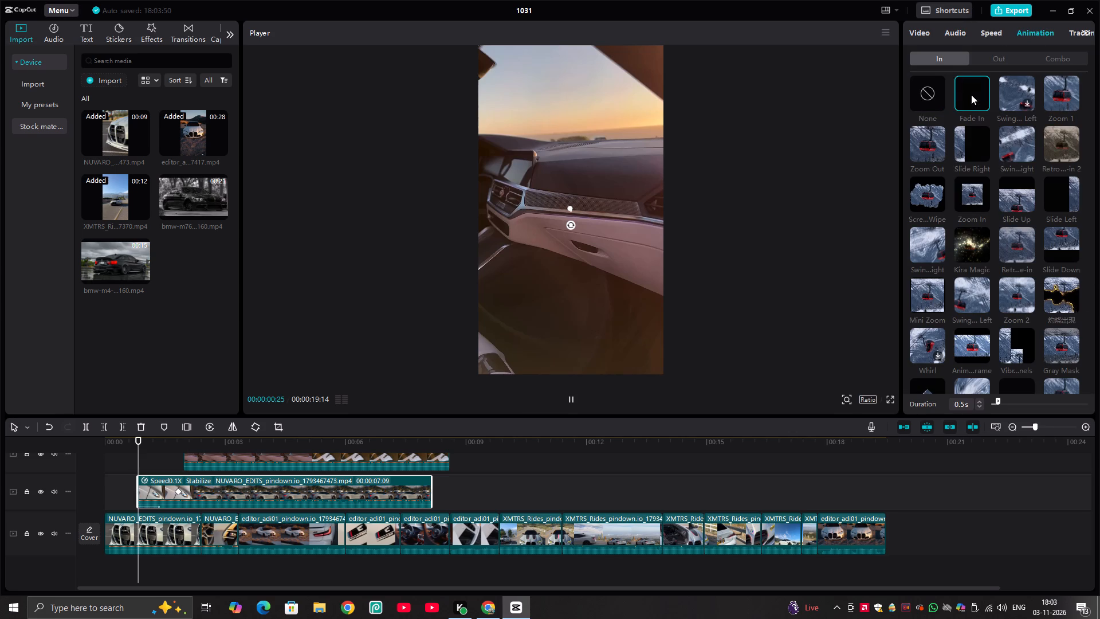
{"action": "left_click", "coordinate": [979, 97]}
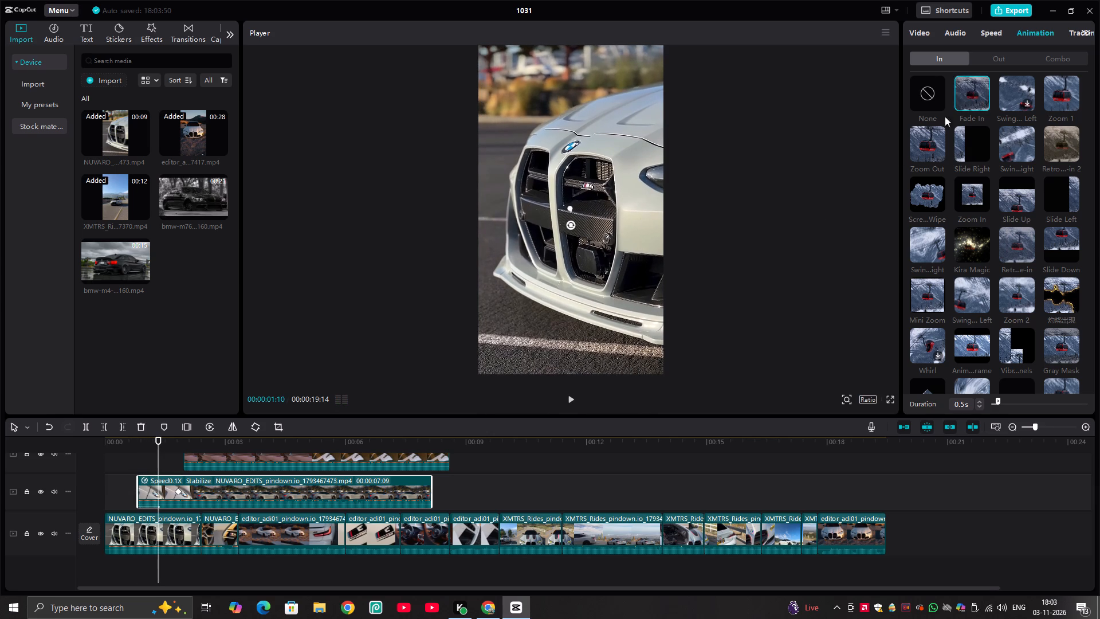
Shift the second NUVARO_EDITS overlay clip to start at about 00:00:01:10 and give it the Fade In animation.
{"action": "left_click", "coordinate": [206, 460]}
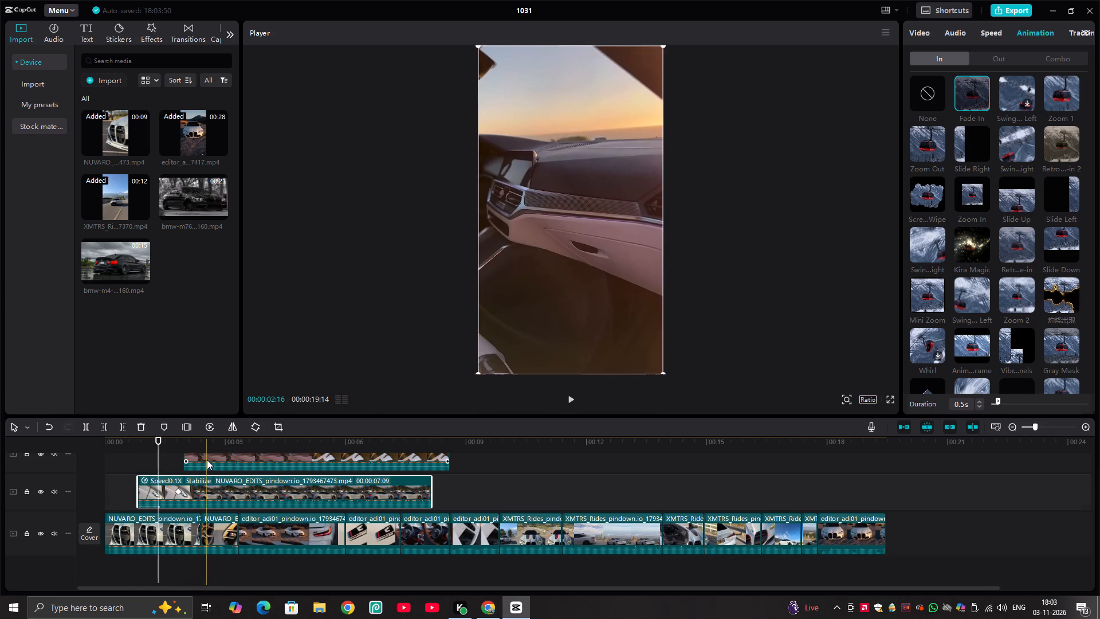
{"action": "left_click_drag", "start_coordinate": [207, 460], "coordinate": [191, 520]}
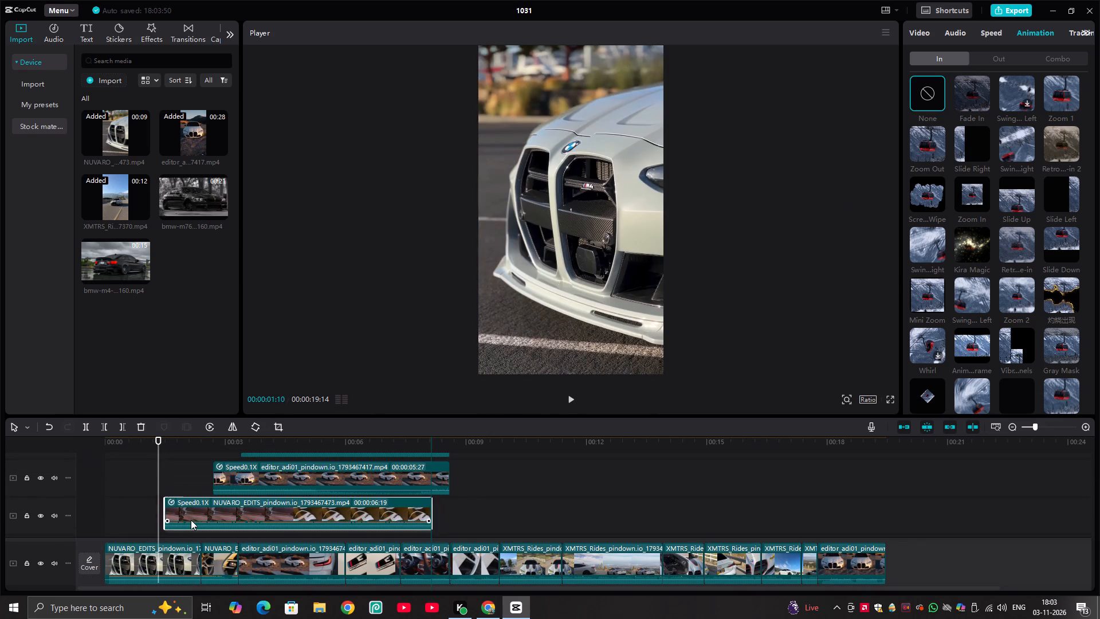
{"action": "left_click_drag", "start_coordinate": [191, 520], "coordinate": [183, 488]}
{"action": "scroll", "coordinate": [191, 520], "scroll_direction": "down", "scroll_amount": 3}
{"action": "left_click", "coordinate": [978, 89]}
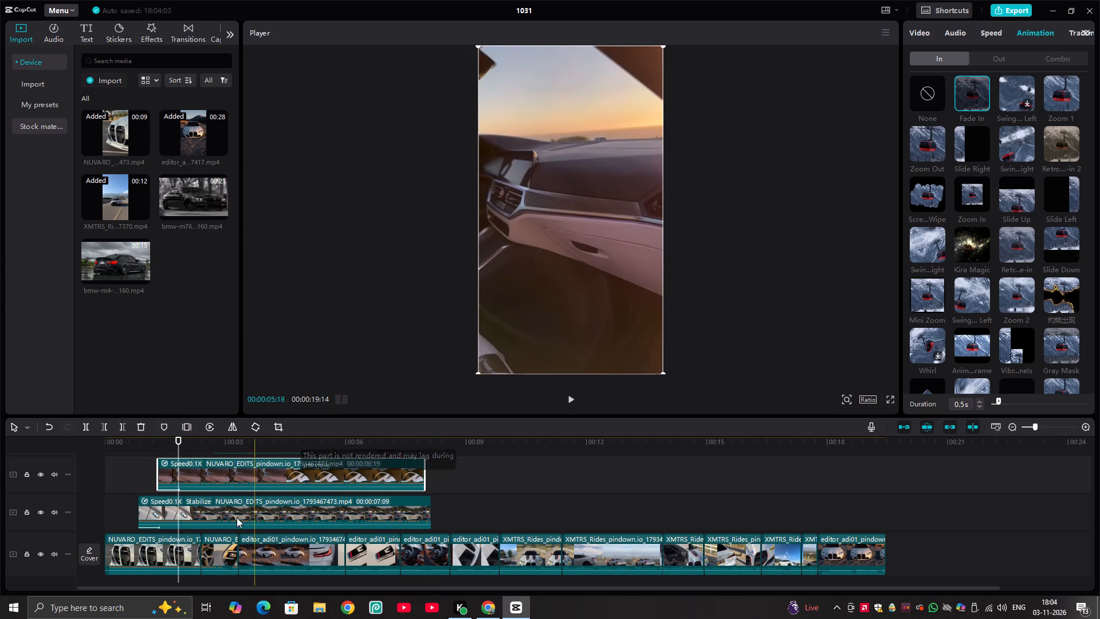
Shift the editor_adi01 overlay clip to start at about 00:00:01:25 and give it the Fade In animation.
{"action": "scroll", "coordinate": [234, 521], "scroll_direction": "up", "scroll_amount": 1}
{"action": "left_click", "coordinate": [248, 454]}
{"action": "left_click_drag", "start_coordinate": [248, 454], "coordinate": [208, 516]}
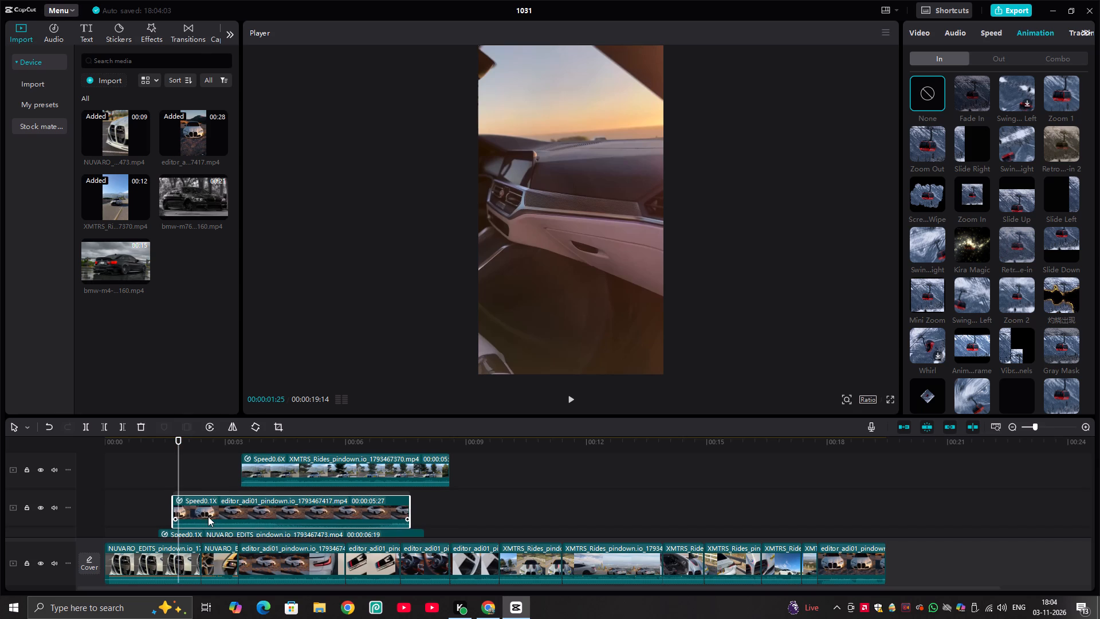
{"action": "left_click_drag", "start_coordinate": [208, 516], "coordinate": [209, 516]}
{"action": "left_click_drag", "start_coordinate": [213, 517], "coordinate": [221, 517]}
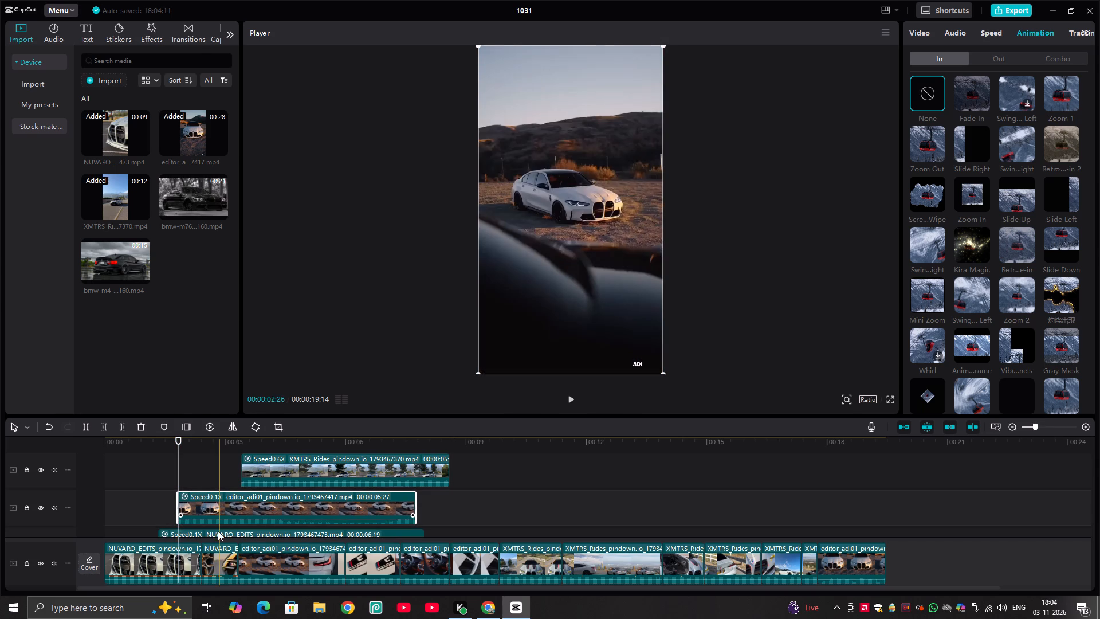
{"action": "left_click", "coordinate": [979, 97]}
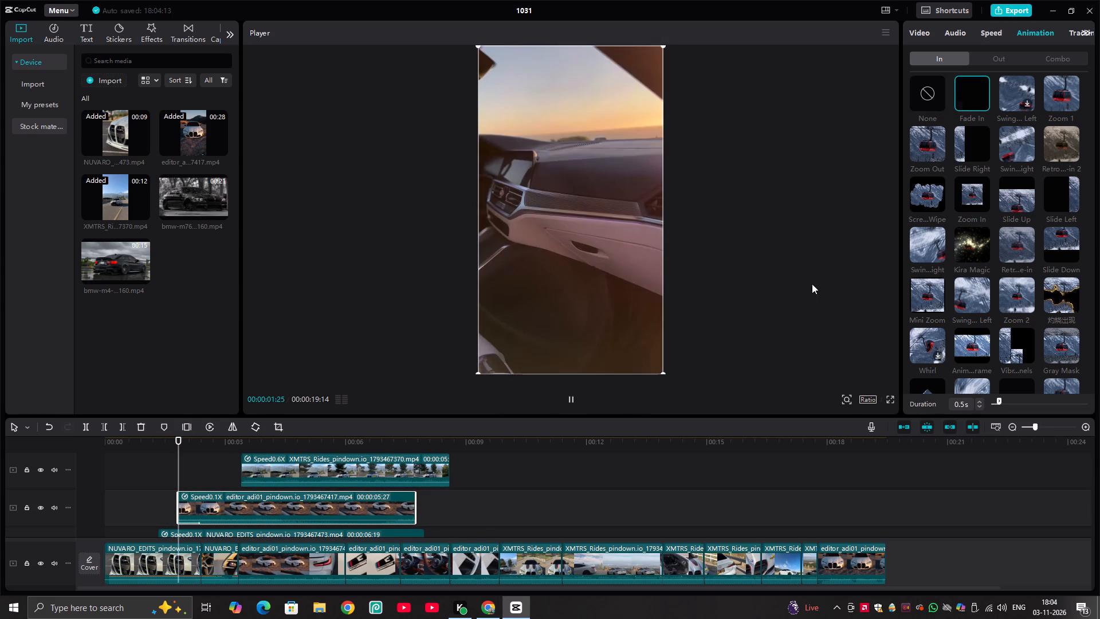
Shift the XMTRS_Rides overlay clip to start at about 00:00:02:10 and give it the Fade In animation.
{"action": "left_click", "coordinate": [308, 472]}
{"action": "left_click_drag", "start_coordinate": [308, 472], "coordinate": [266, 478]}
{"action": "left_click", "coordinate": [955, 93]}
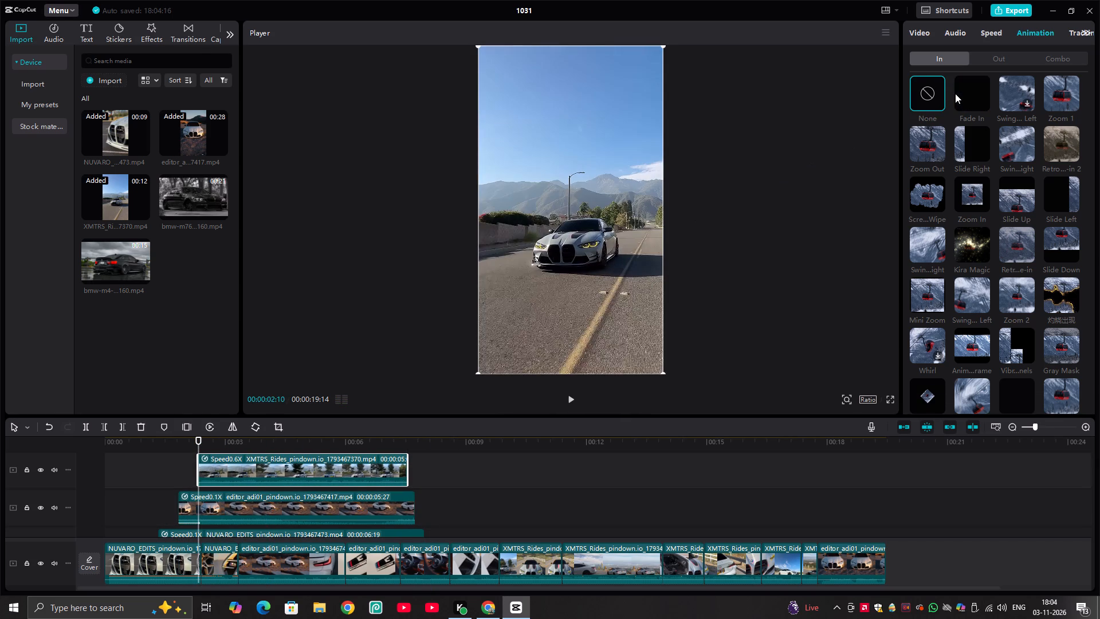
Split the two NUVARO_EDITS overlays and the editor_adi01 overlay at 00:00:02:12.
{"action": "scroll", "coordinate": [337, 498], "scroll_direction": "up", "scroll_amount": 3}
{"action": "scroll", "coordinate": [293, 514], "scroll_direction": "down", "scroll_amount": 3}
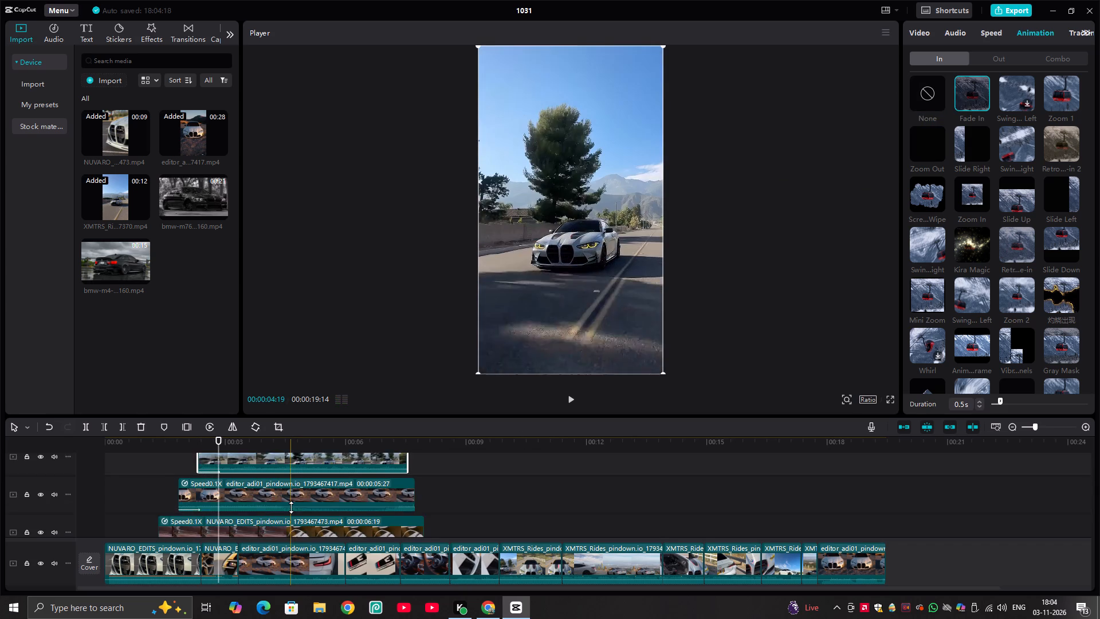
{"action": "scroll", "coordinate": [291, 507], "scroll_direction": "down", "scroll_amount": 5}
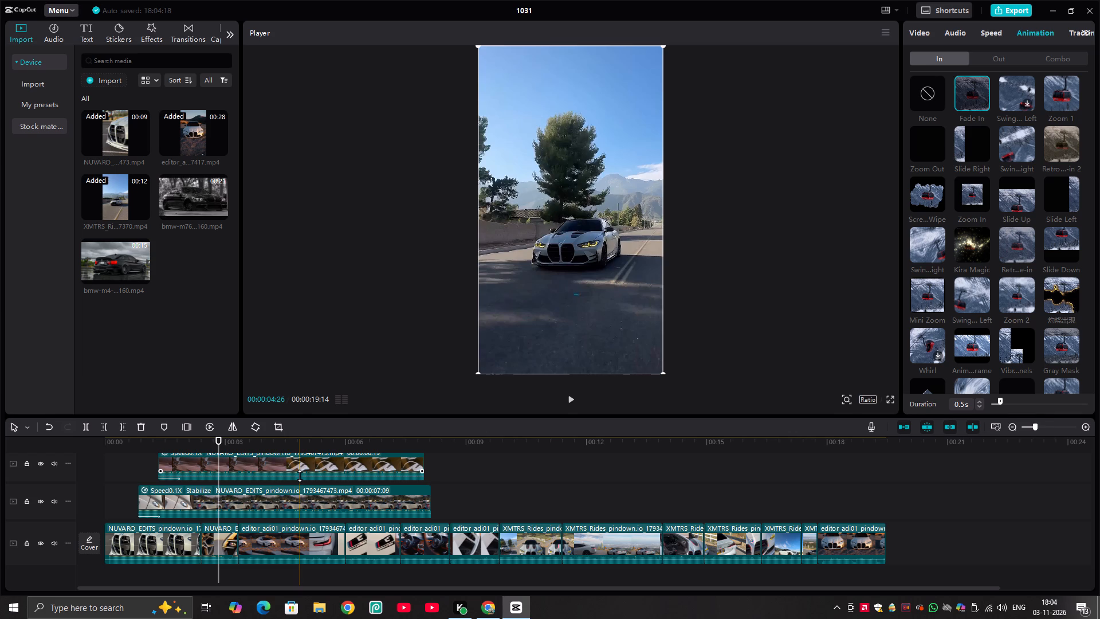
{"action": "left_click", "coordinate": [202, 452]}
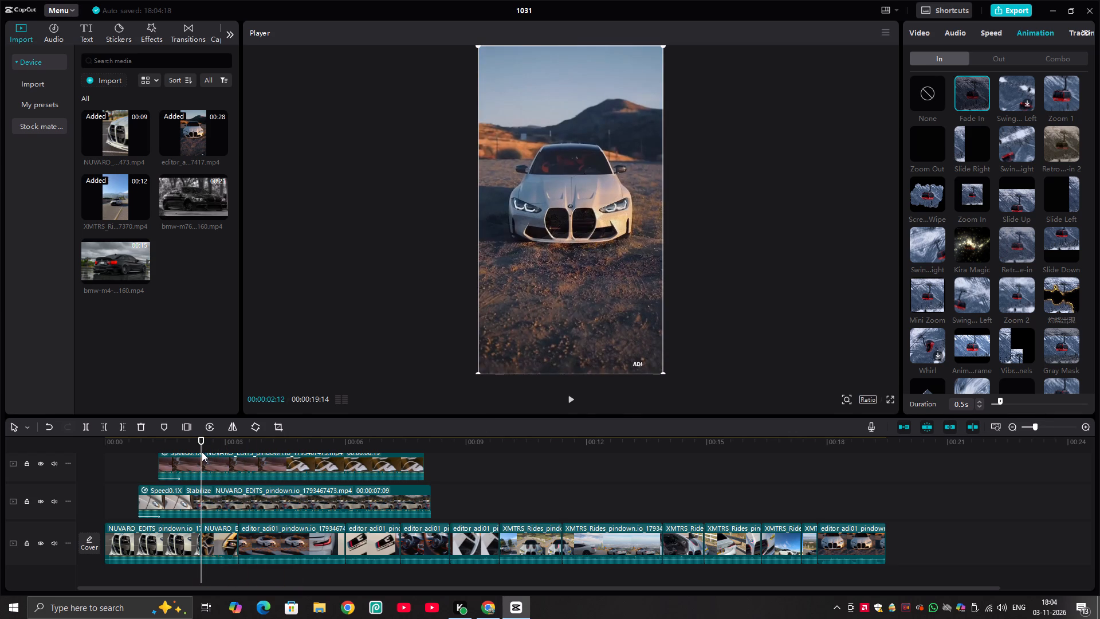
{"action": "left_click", "coordinate": [212, 495]}
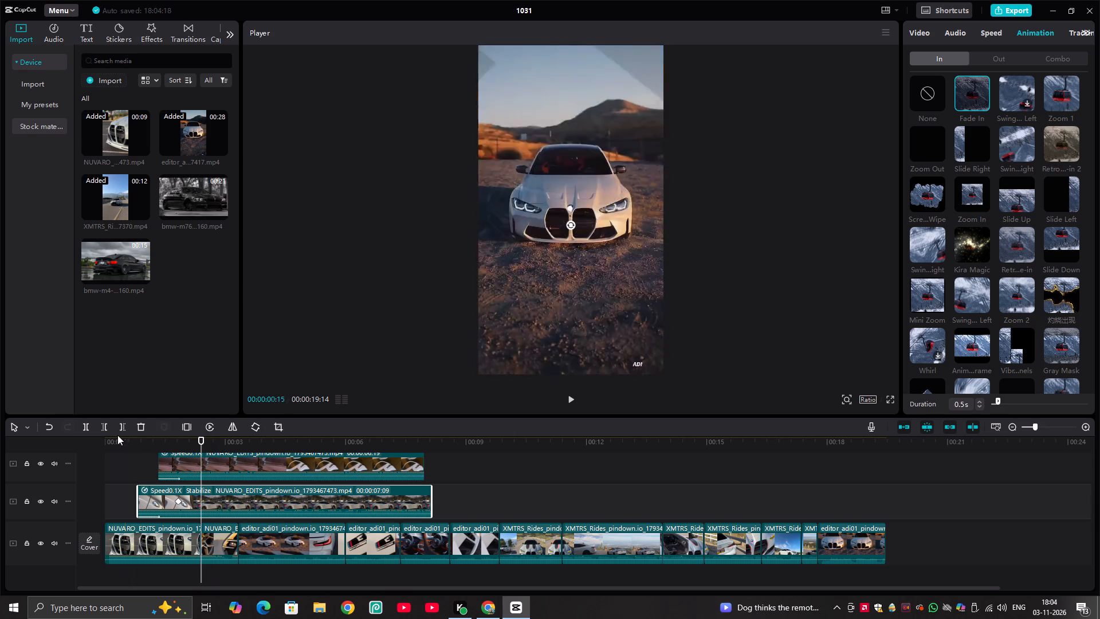
{"action": "left_click", "coordinate": [88, 425]}
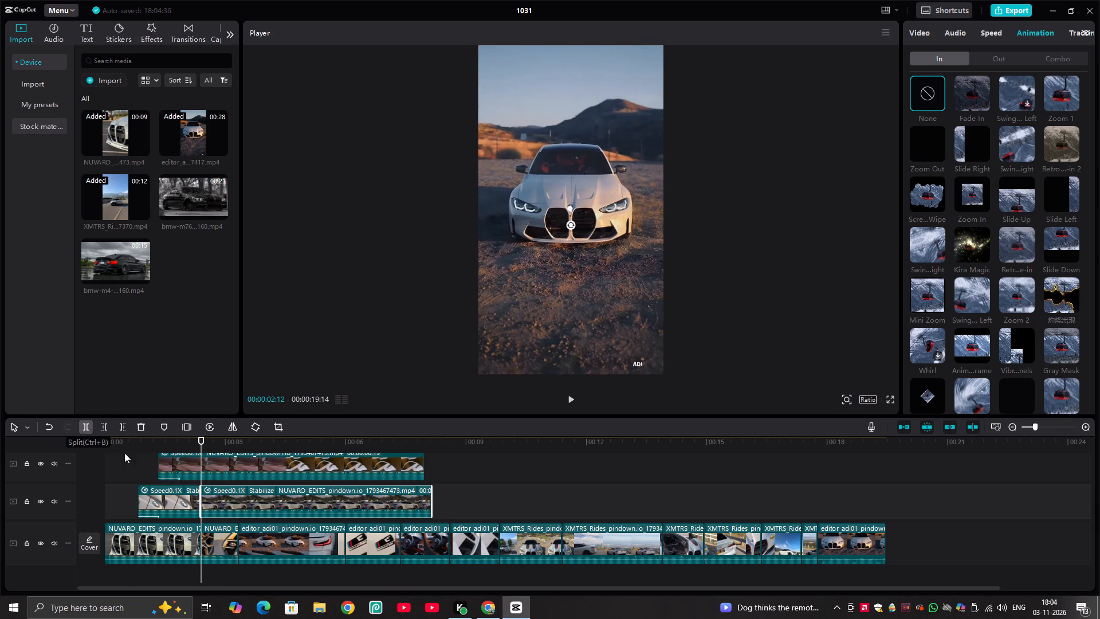
{"action": "left_click", "coordinate": [217, 458]}
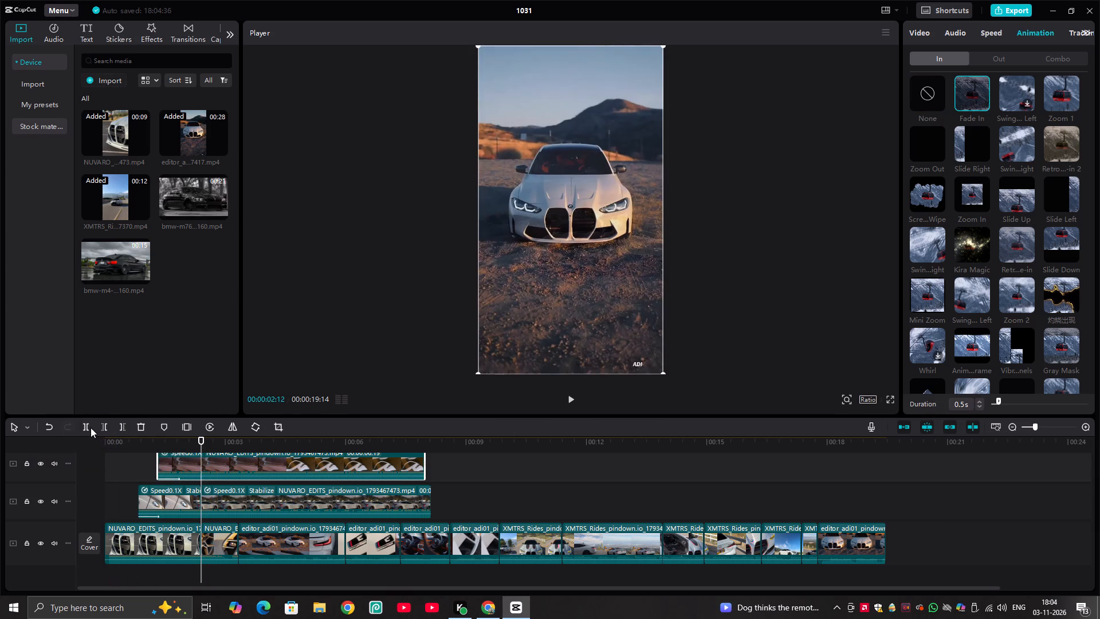
{"action": "left_click", "coordinate": [89, 428]}
{"action": "scroll", "coordinate": [252, 500], "scroll_direction": "up", "scroll_amount": 1}
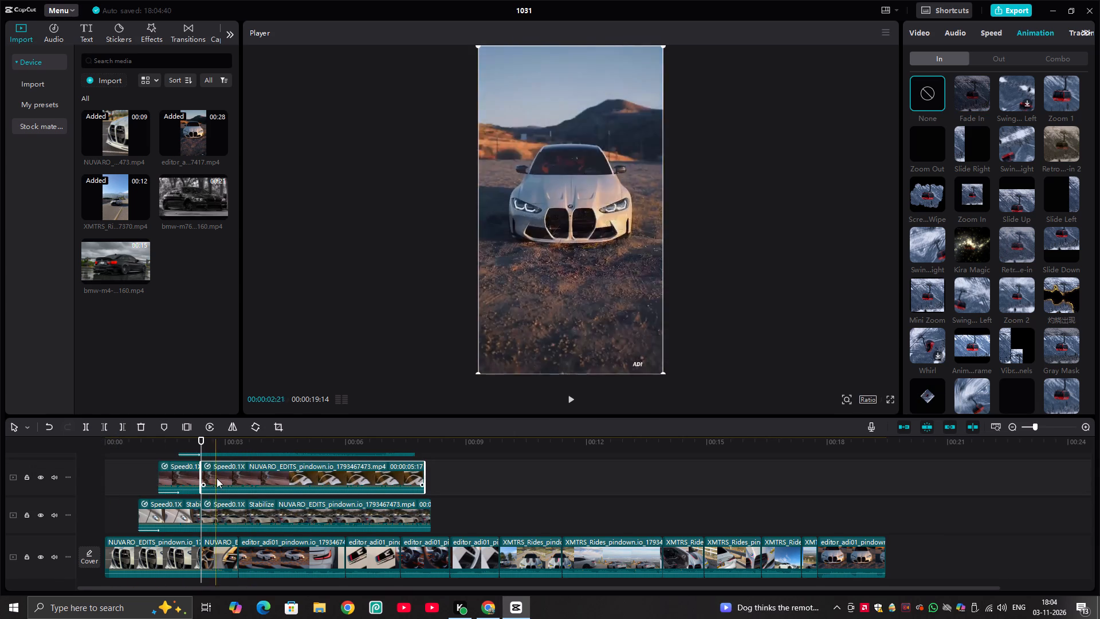
{"action": "scroll", "coordinate": [217, 478], "scroll_direction": "up", "scroll_amount": 2}
{"action": "left_click", "coordinate": [219, 465]}
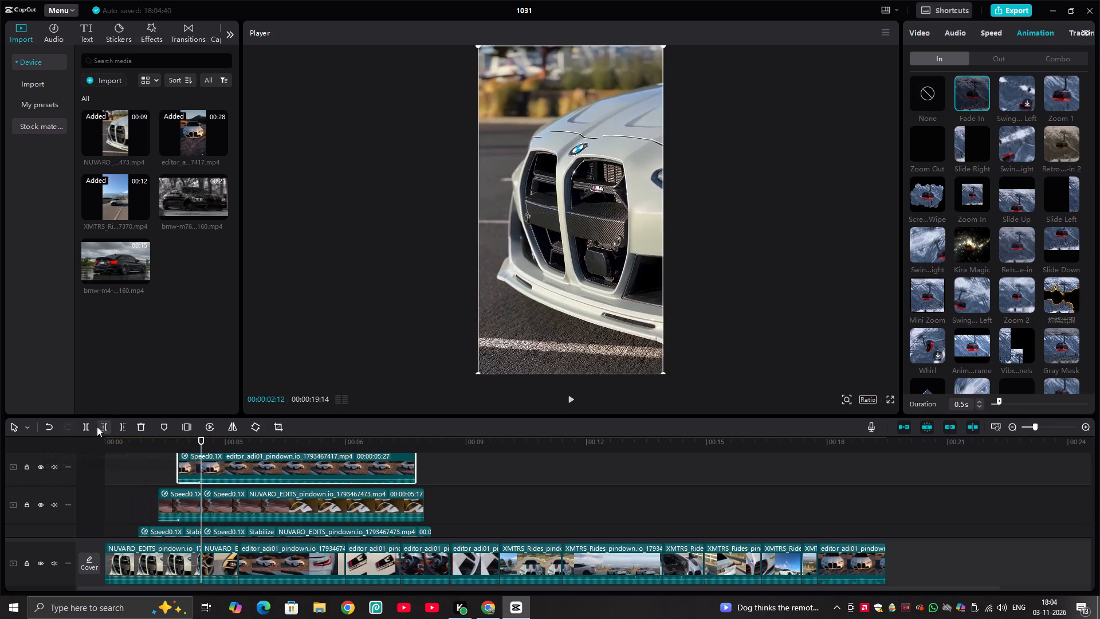
{"action": "left_click", "coordinate": [91, 427]}
Move the XMTRS_Rides overlay slightly earlier so it starts before 00:00:02:12, and split it at that time.
{"action": "scroll", "coordinate": [235, 503], "scroll_direction": "up", "scroll_amount": 3}
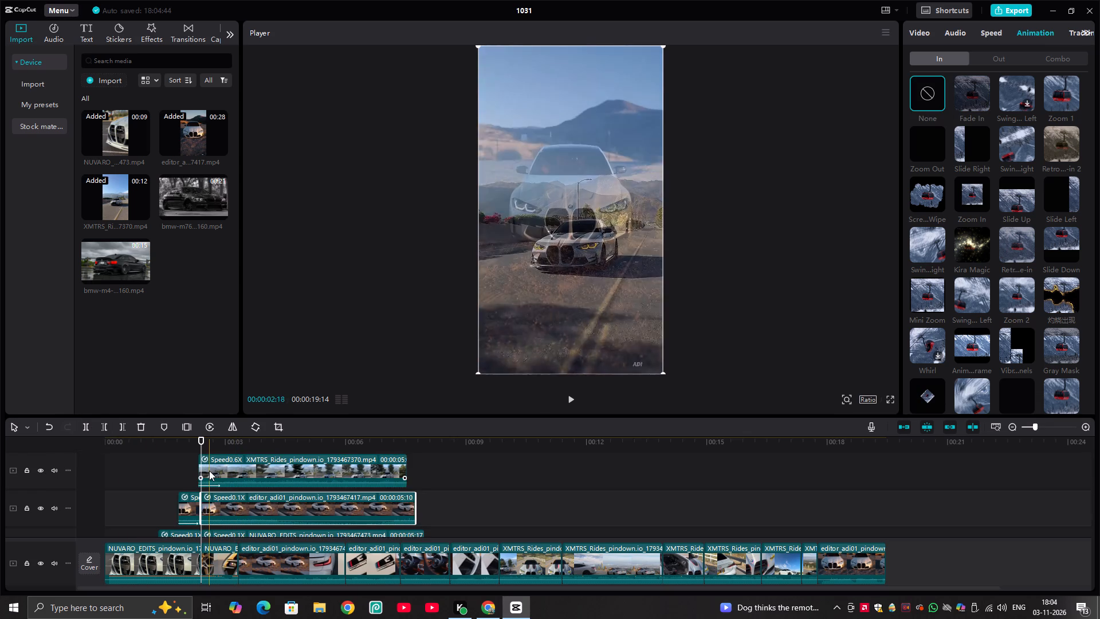
{"action": "left_click_drag", "start_coordinate": [214, 471], "coordinate": [205, 470]}
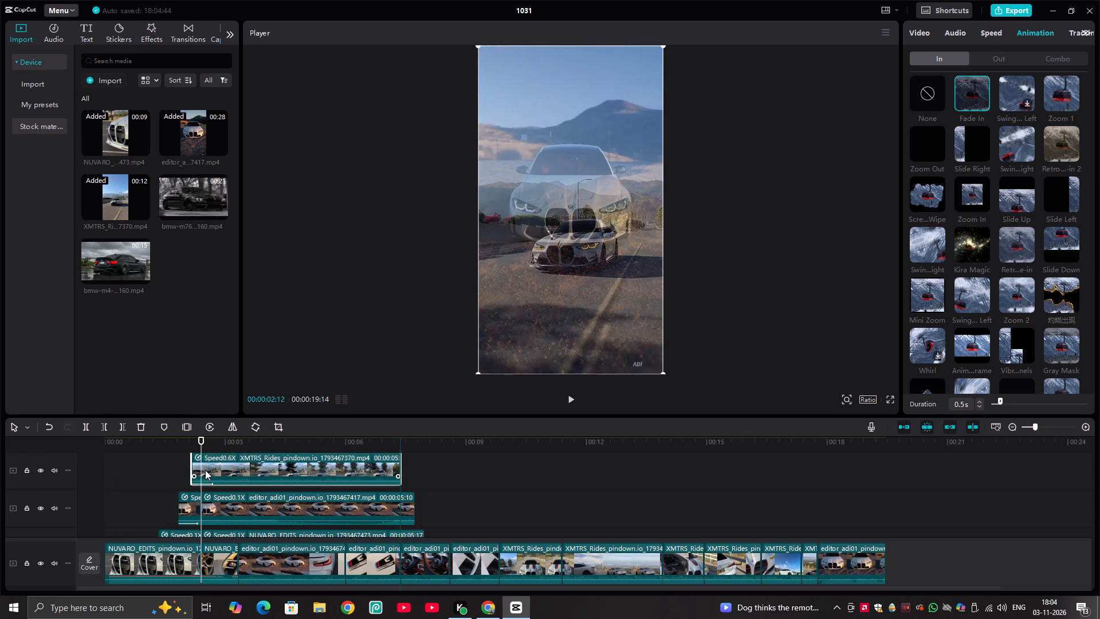
{"action": "left_click_drag", "start_coordinate": [205, 470], "coordinate": [205, 473]}
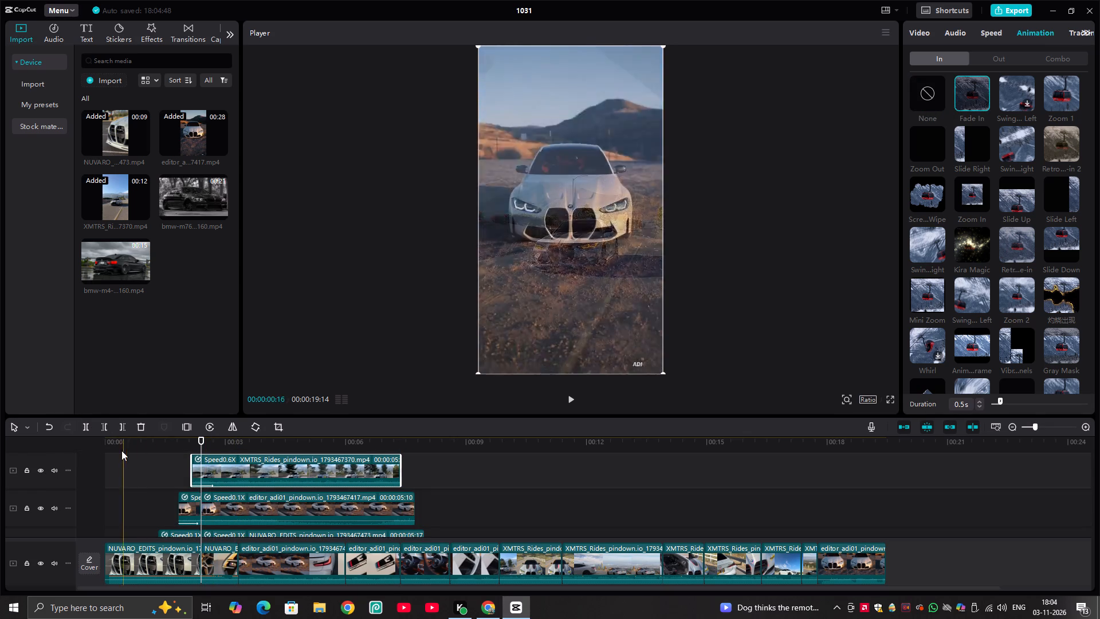
{"action": "left_click", "coordinate": [88, 430]}
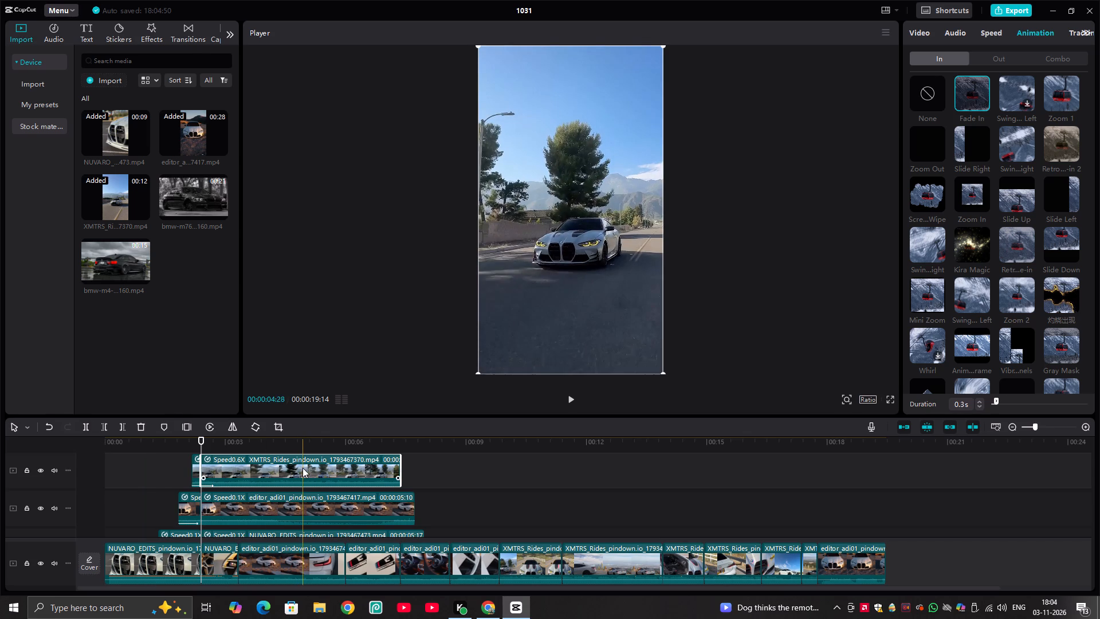
Delete the portions of all four overlay clips that follow the split at 00:00:02:12.
{"action": "key", "text": "Delete"}
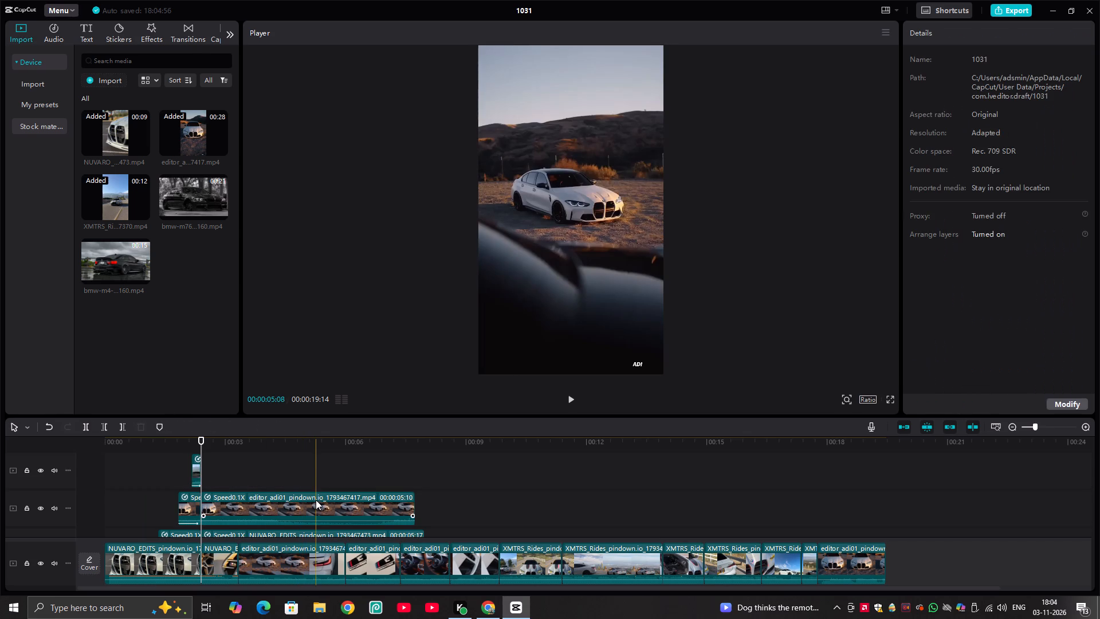
{"action": "left_click", "coordinate": [316, 500]}
{"action": "key", "text": "Delete"}
{"action": "scroll", "coordinate": [316, 501], "scroll_direction": "down", "scroll_amount": 3}
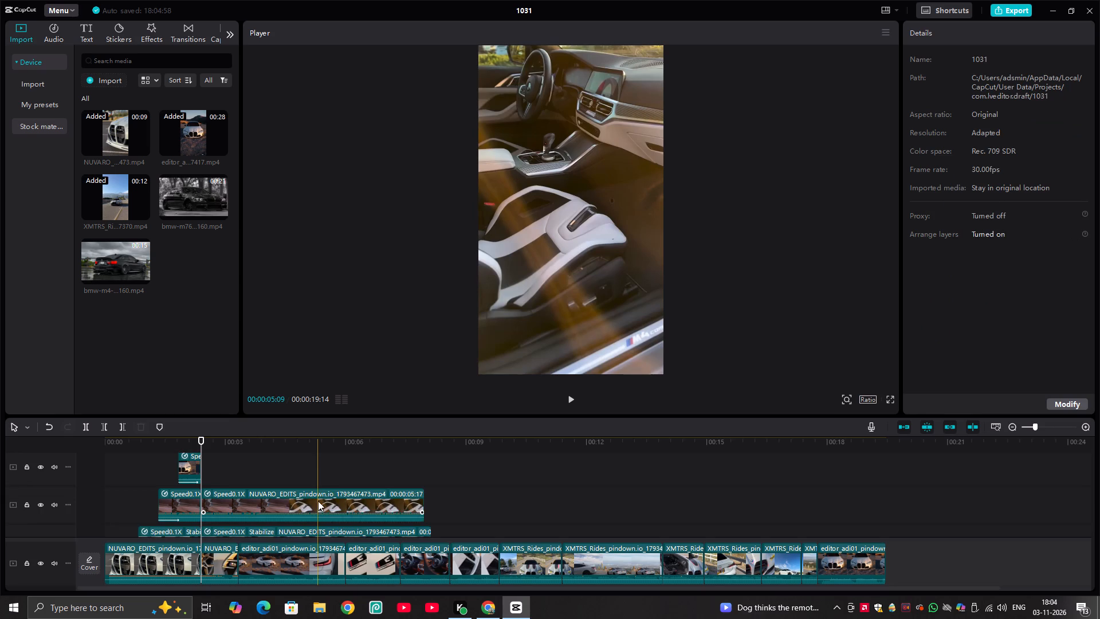
{"action": "left_click", "coordinate": [318, 501]}
{"action": "key", "text": "Delete"}
{"action": "scroll", "coordinate": [318, 501], "scroll_direction": "down", "scroll_amount": 2}
{"action": "left_click", "coordinate": [318, 501]}
{"action": "key", "text": "Delete"}
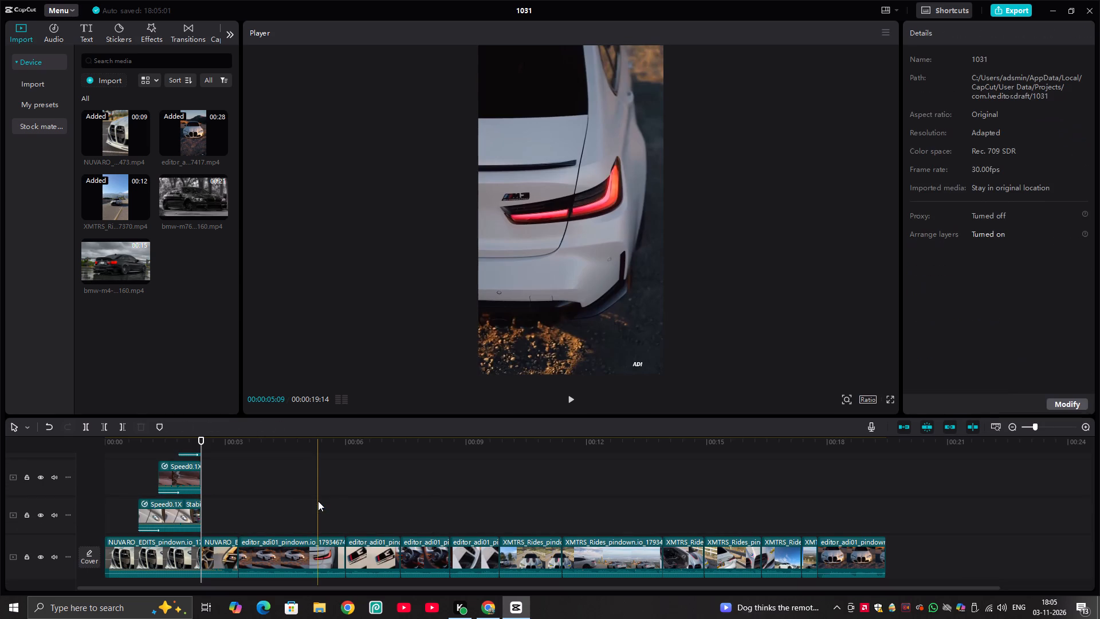
Trim the ends of the second, third and fourth main-track clips so each lasts only a few frames after 00:00:02:12.
{"action": "left_click", "coordinate": [215, 559]}
{"action": "left_click_drag", "start_coordinate": [239, 560], "coordinate": [238, 560]}
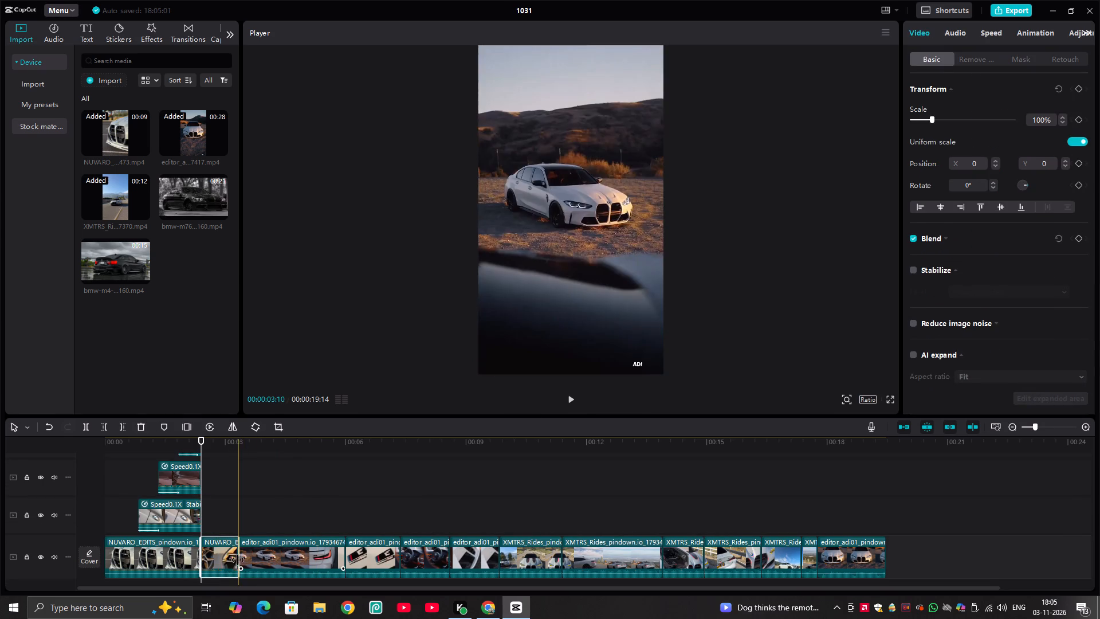
{"action": "left_click_drag", "start_coordinate": [238, 560], "coordinate": [206, 566]}
{"action": "left_click", "coordinate": [244, 562]}
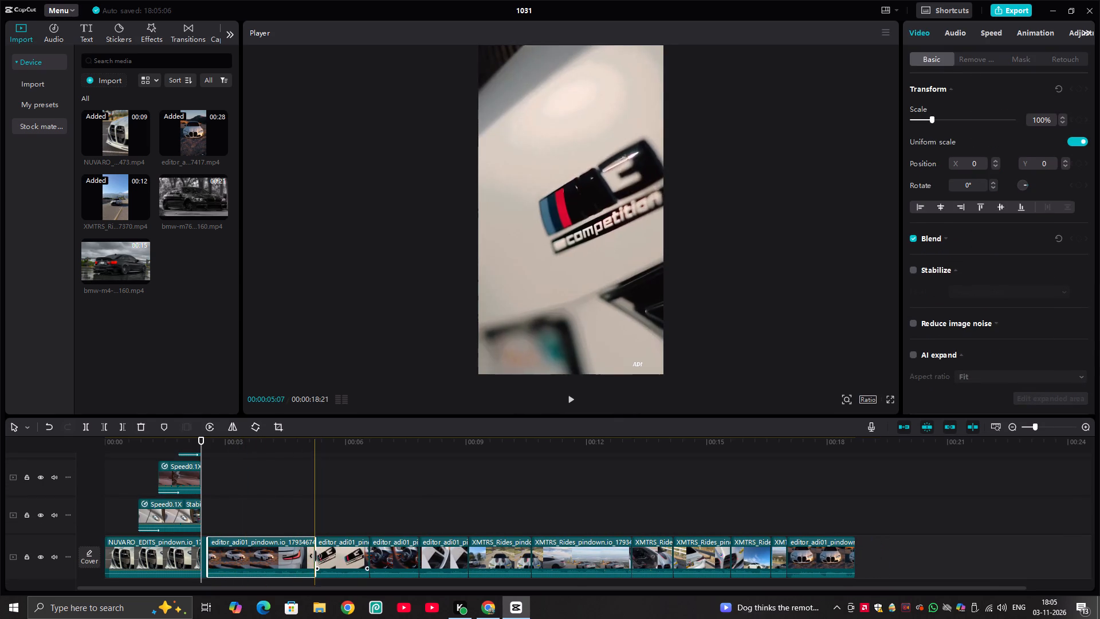
{"action": "left_click_drag", "start_coordinate": [315, 556], "coordinate": [210, 573]}
{"action": "left_click", "coordinate": [258, 563]}
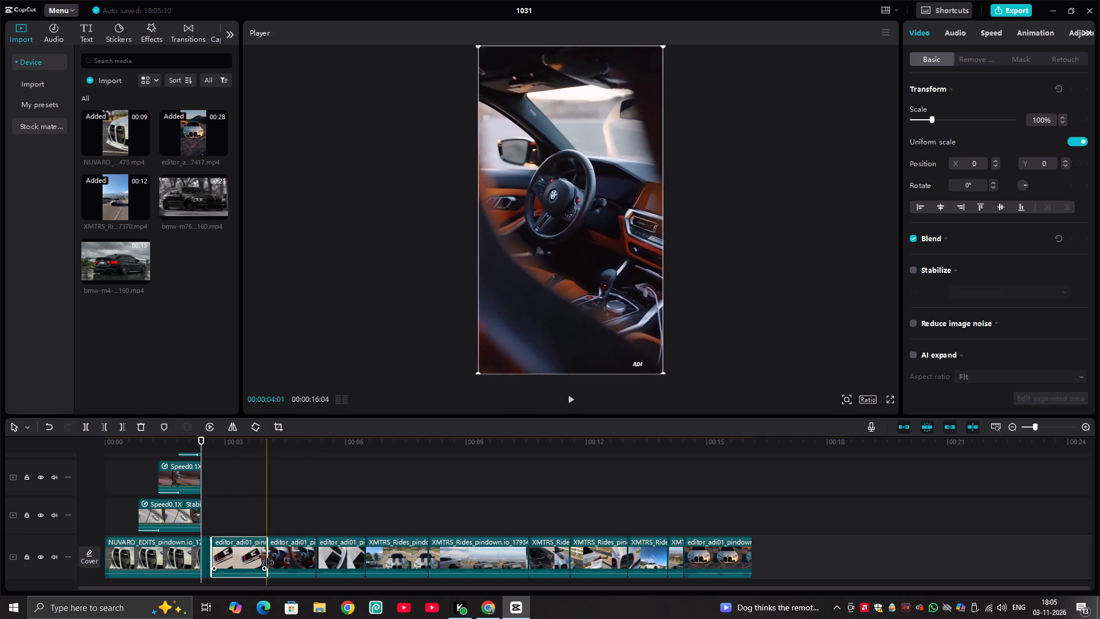
{"action": "left_click_drag", "start_coordinate": [268, 563], "coordinate": [216, 570]}
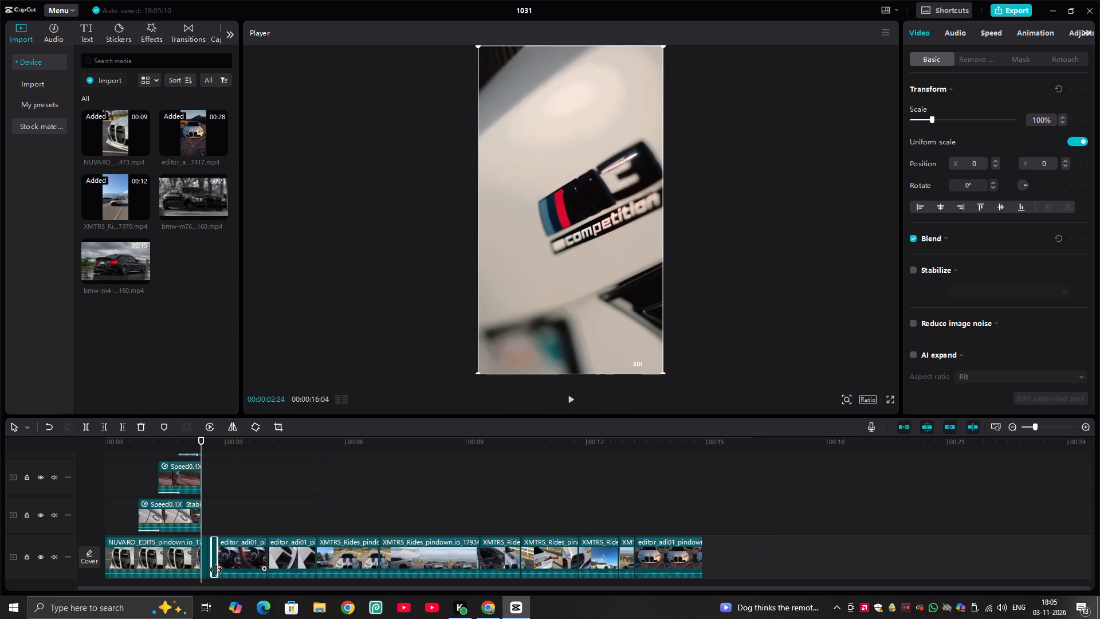
Trim the ends of the next two editor_adi01 clips and the first XMTRS_Rides clip on the main track to a few frames each.
{"action": "left_click", "coordinate": [246, 564]}
{"action": "left_click_drag", "start_coordinate": [268, 555], "coordinate": [229, 560]}
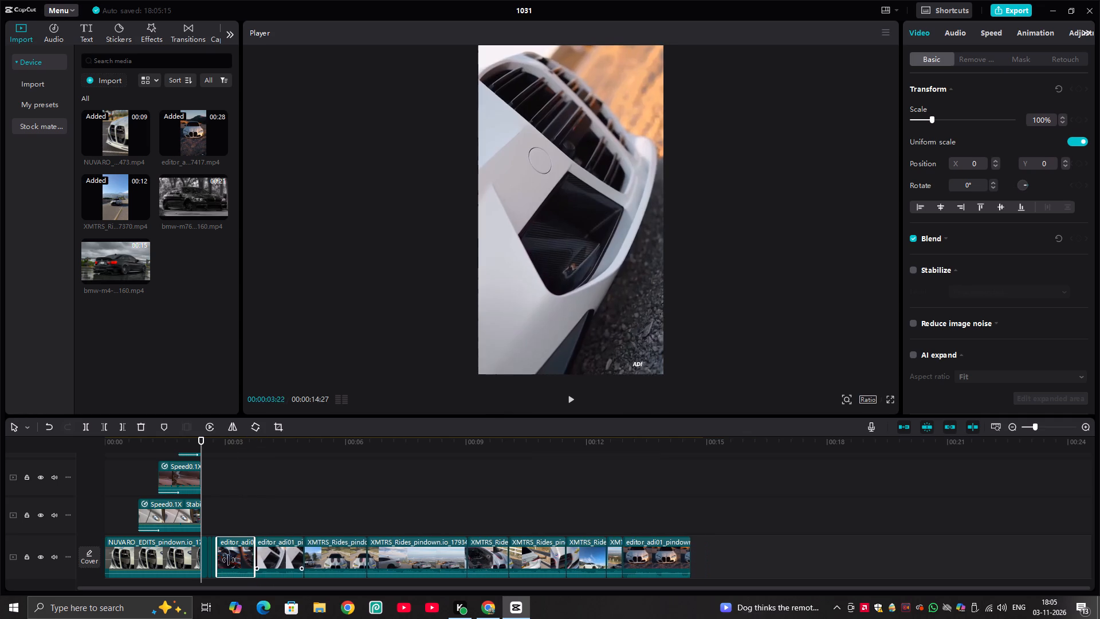
{"action": "left_click_drag", "start_coordinate": [229, 560], "coordinate": [219, 561]}
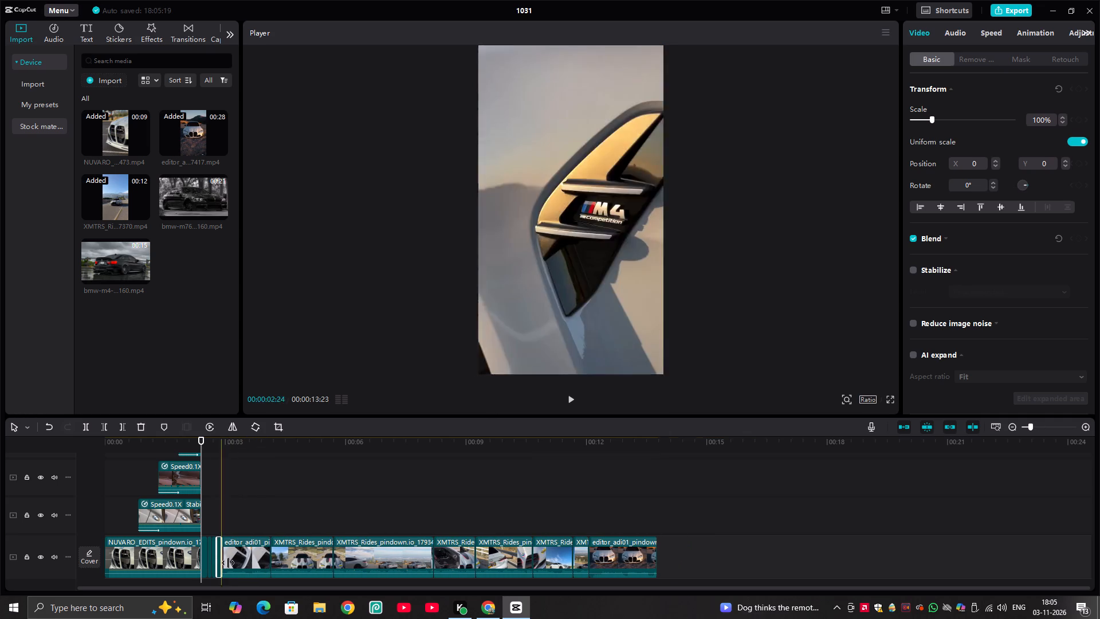
{"action": "left_click", "coordinate": [242, 562]}
{"action": "left_click_drag", "start_coordinate": [270, 555], "coordinate": [271, 555]}
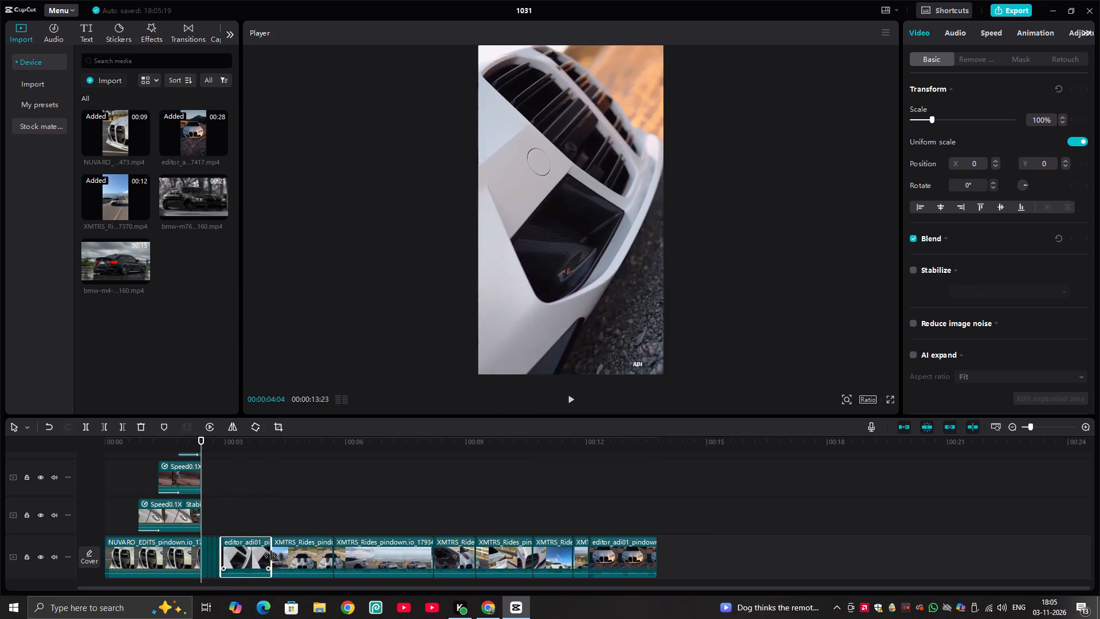
{"action": "left_click_drag", "start_coordinate": [271, 555], "coordinate": [221, 564]}
{"action": "left_click", "coordinate": [258, 566]}
{"action": "left_click_drag", "start_coordinate": [285, 557], "coordinate": [285, 555]}
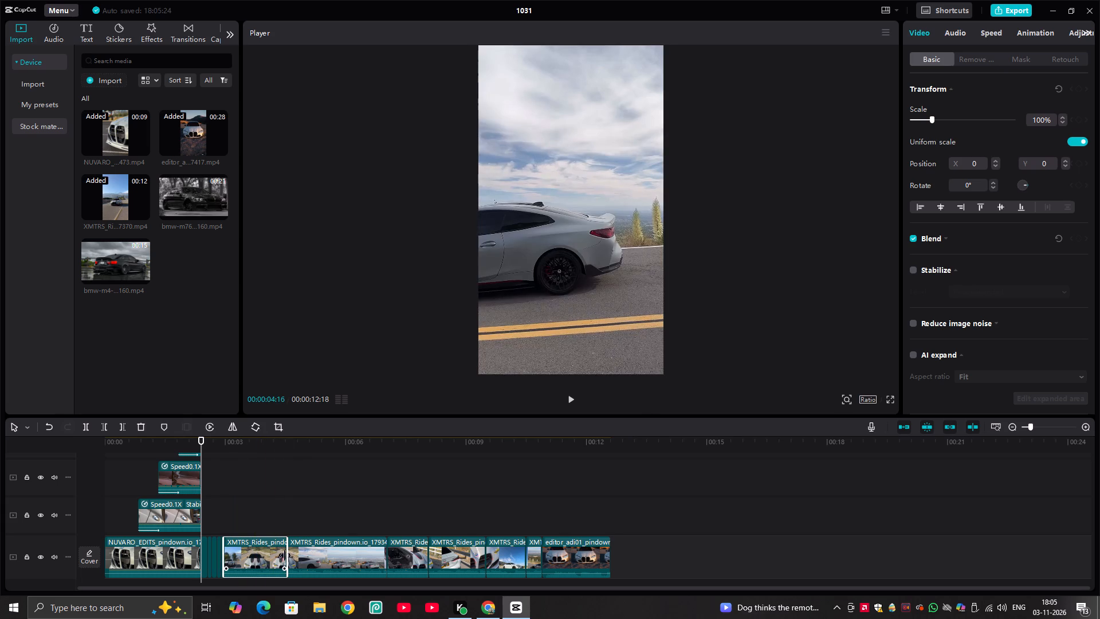
{"action": "left_click_drag", "start_coordinate": [285, 555], "coordinate": [225, 560]}
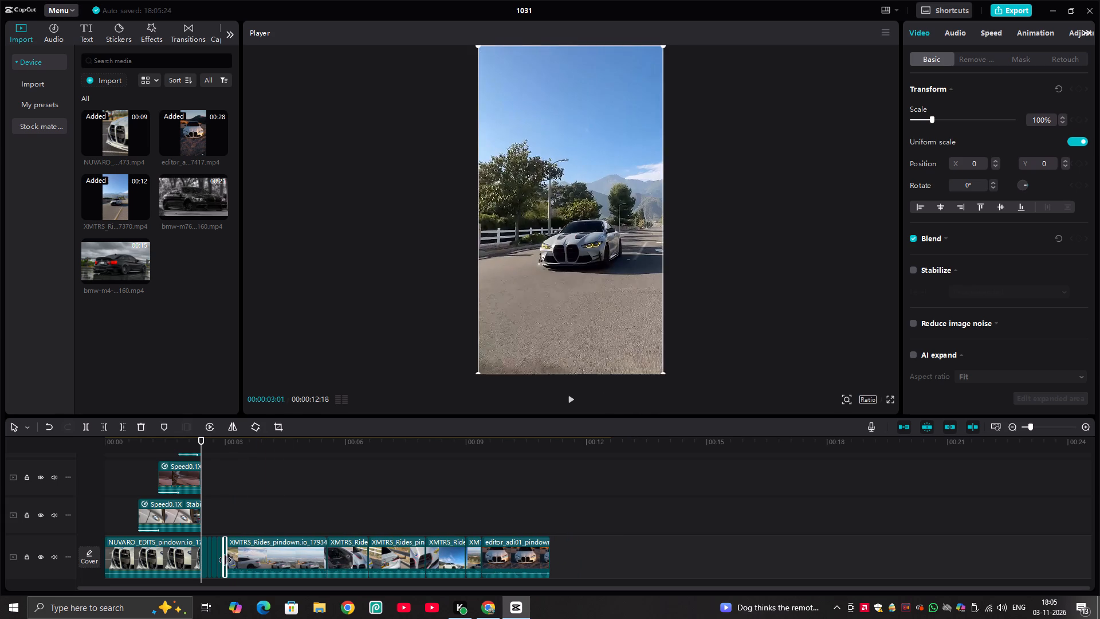
{"action": "left_click_drag", "start_coordinate": [225, 560], "coordinate": [225, 560]}
Trim the ends of the four XMTRS_Rides clips between the long XMTRS_Rides clip and the final editor_adi01 clip to a few frames each.
{"action": "left_click", "coordinate": [360, 555]}
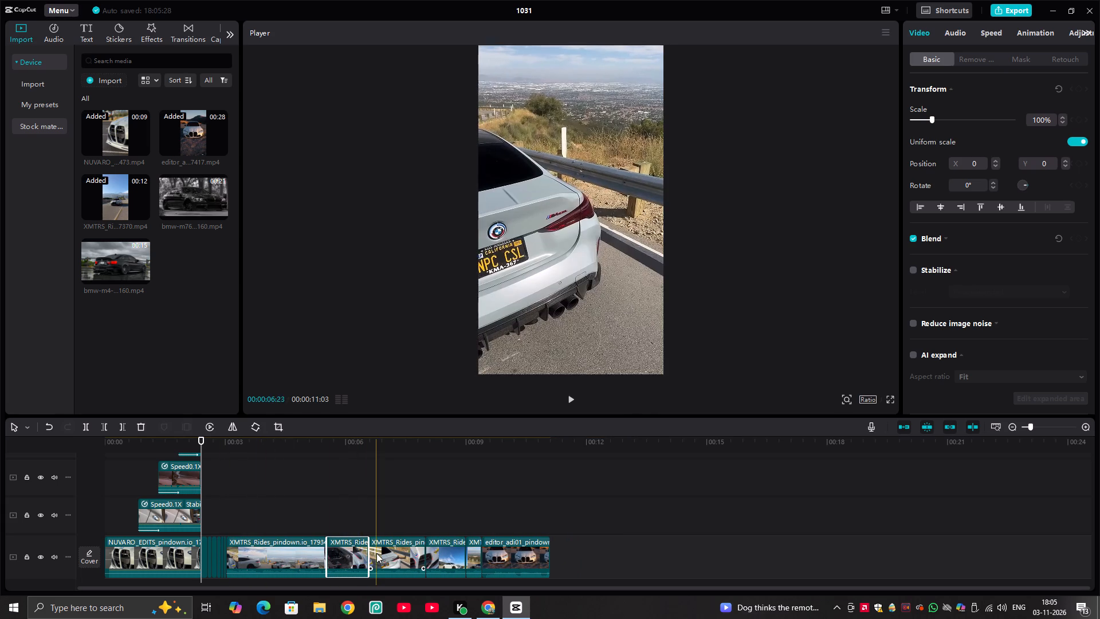
{"action": "left_click_drag", "start_coordinate": [370, 554], "coordinate": [330, 561]}
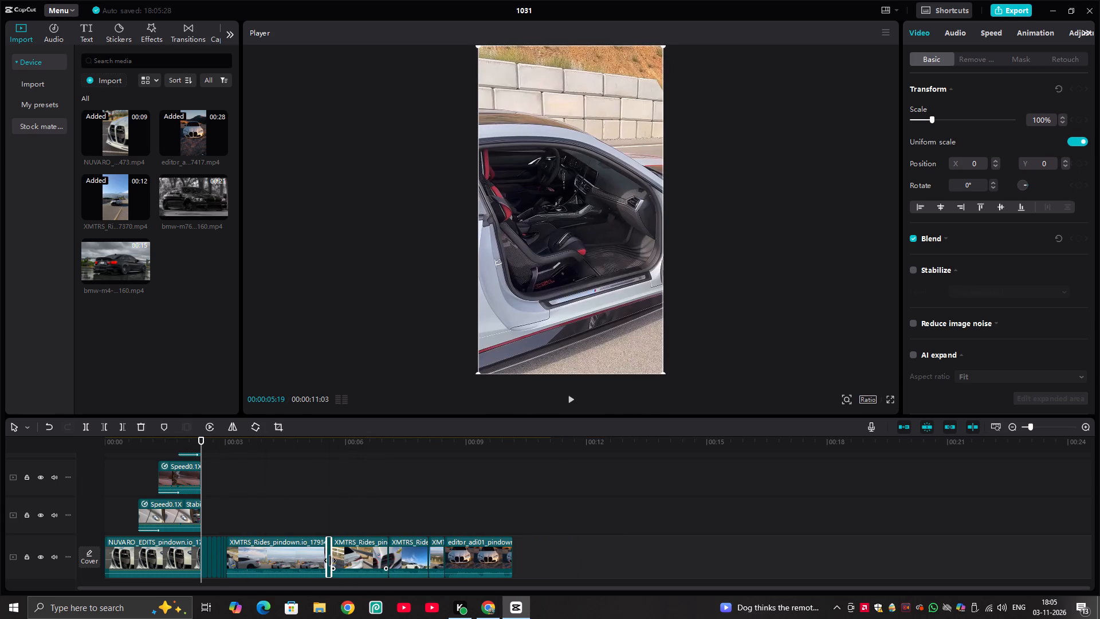
{"action": "left_click_drag", "start_coordinate": [330, 561], "coordinate": [329, 561]}
{"action": "left_click", "coordinate": [360, 557]}
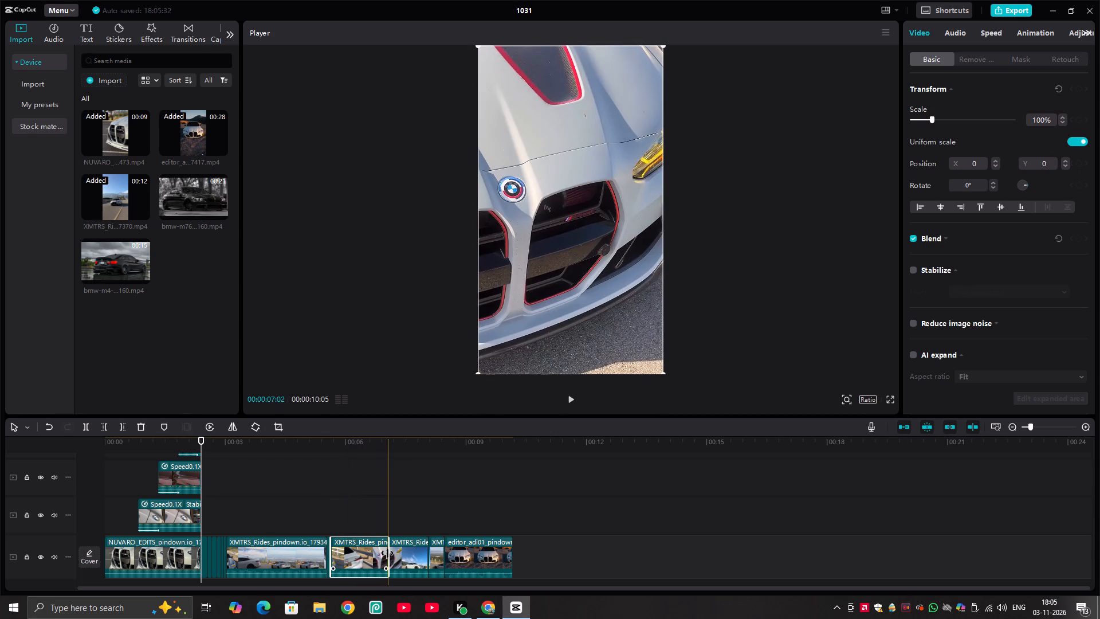
{"action": "left_click_drag", "start_coordinate": [388, 553], "coordinate": [332, 566]}
{"action": "left_click", "coordinate": [362, 558]}
{"action": "left_click_drag", "start_coordinate": [376, 552], "coordinate": [336, 561]}
{"action": "left_click", "coordinate": [348, 561]}
{"action": "left_click_drag", "start_coordinate": [354, 557], "coordinate": [337, 559]}
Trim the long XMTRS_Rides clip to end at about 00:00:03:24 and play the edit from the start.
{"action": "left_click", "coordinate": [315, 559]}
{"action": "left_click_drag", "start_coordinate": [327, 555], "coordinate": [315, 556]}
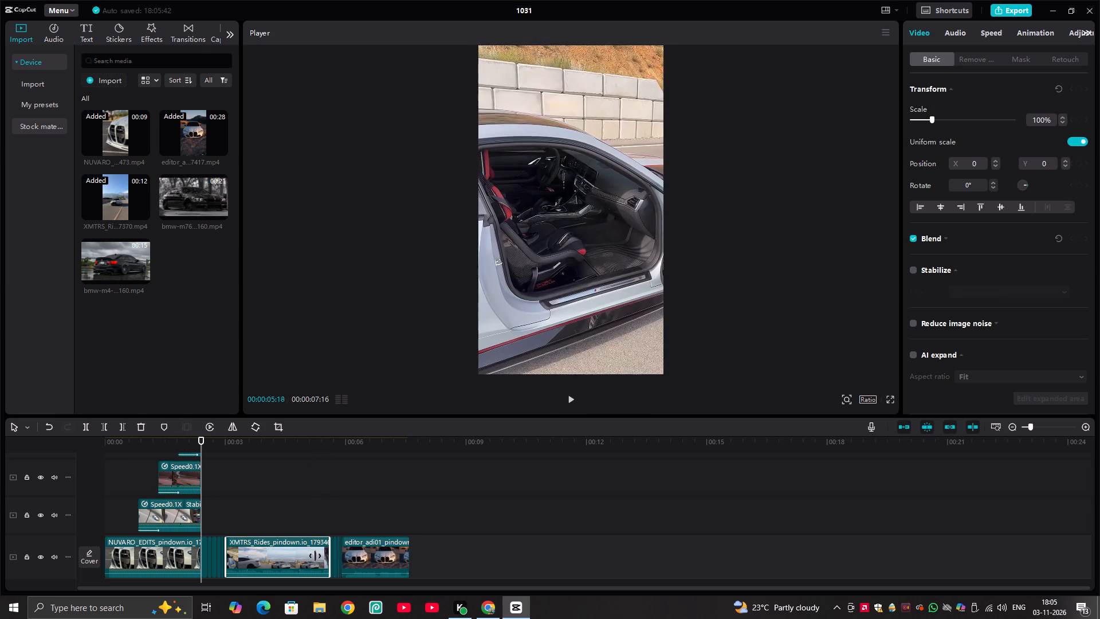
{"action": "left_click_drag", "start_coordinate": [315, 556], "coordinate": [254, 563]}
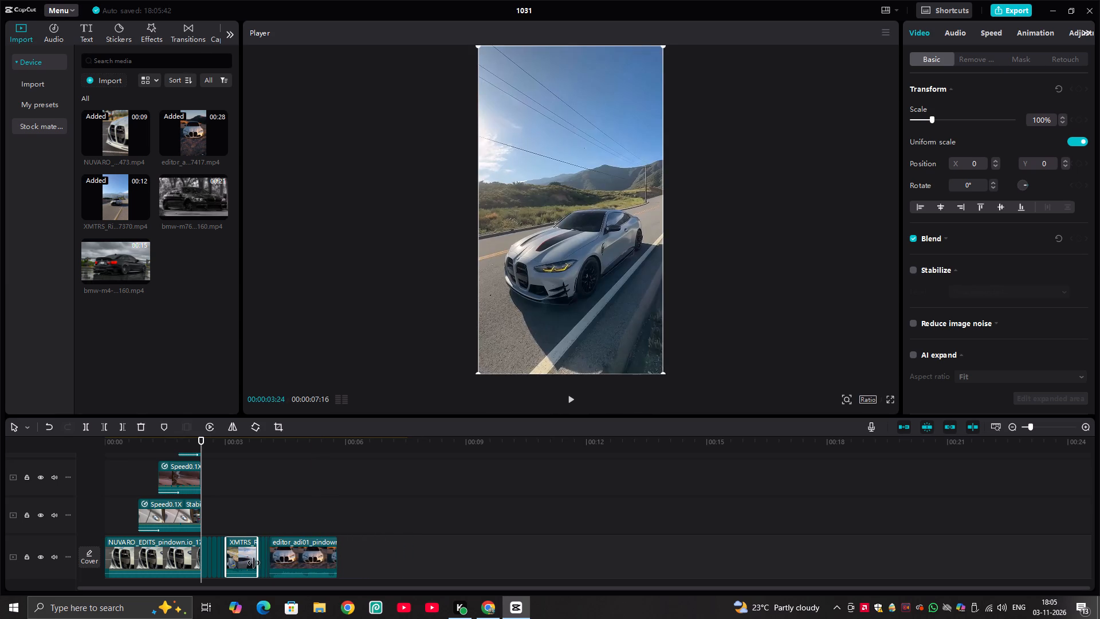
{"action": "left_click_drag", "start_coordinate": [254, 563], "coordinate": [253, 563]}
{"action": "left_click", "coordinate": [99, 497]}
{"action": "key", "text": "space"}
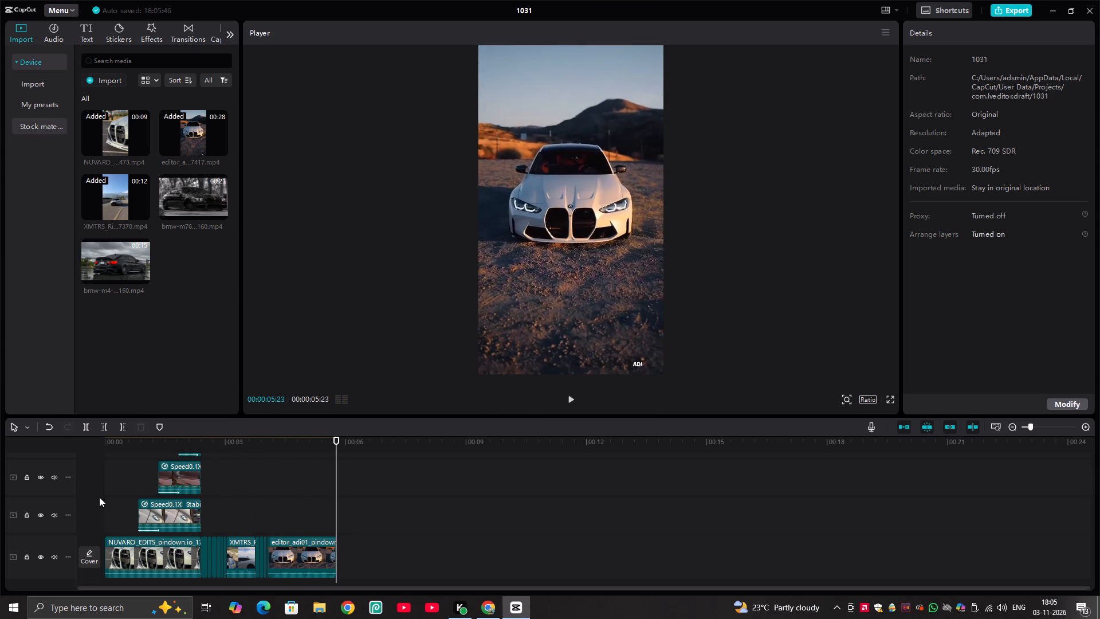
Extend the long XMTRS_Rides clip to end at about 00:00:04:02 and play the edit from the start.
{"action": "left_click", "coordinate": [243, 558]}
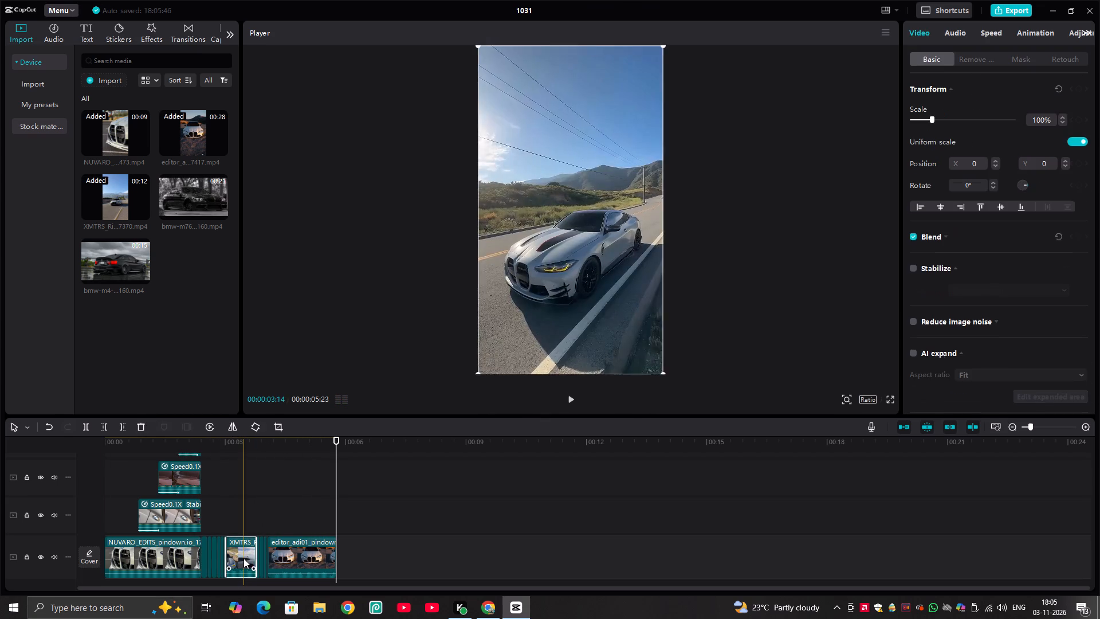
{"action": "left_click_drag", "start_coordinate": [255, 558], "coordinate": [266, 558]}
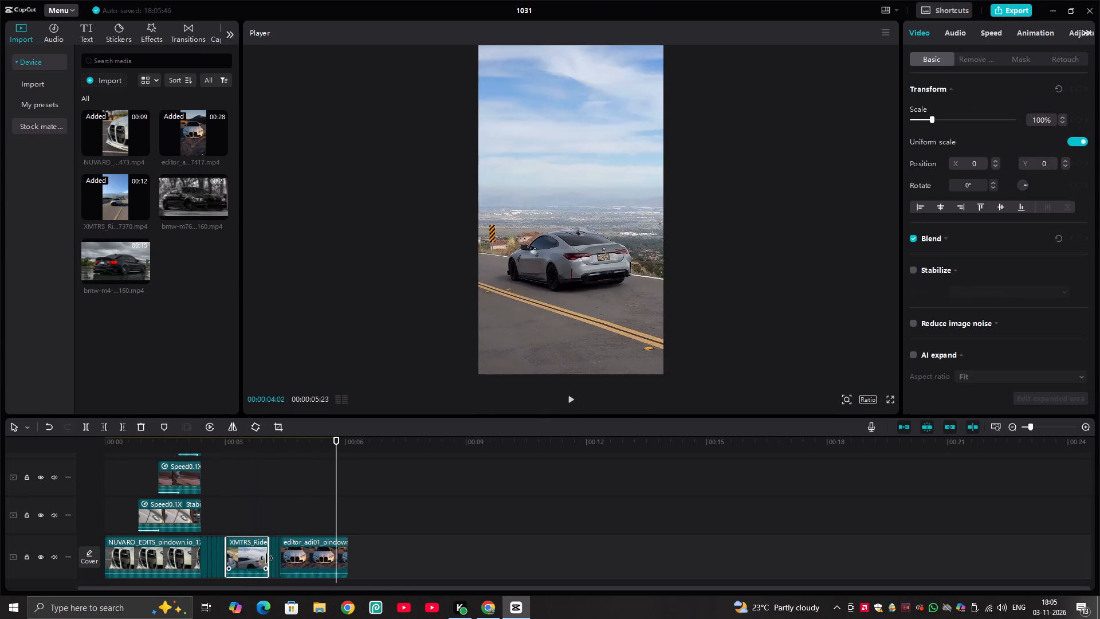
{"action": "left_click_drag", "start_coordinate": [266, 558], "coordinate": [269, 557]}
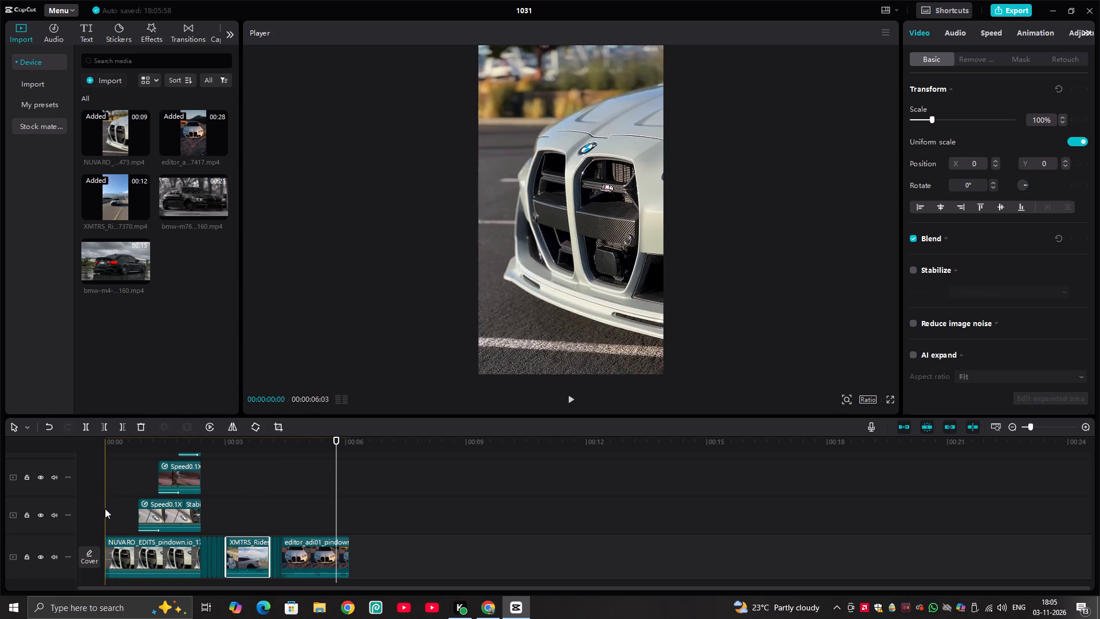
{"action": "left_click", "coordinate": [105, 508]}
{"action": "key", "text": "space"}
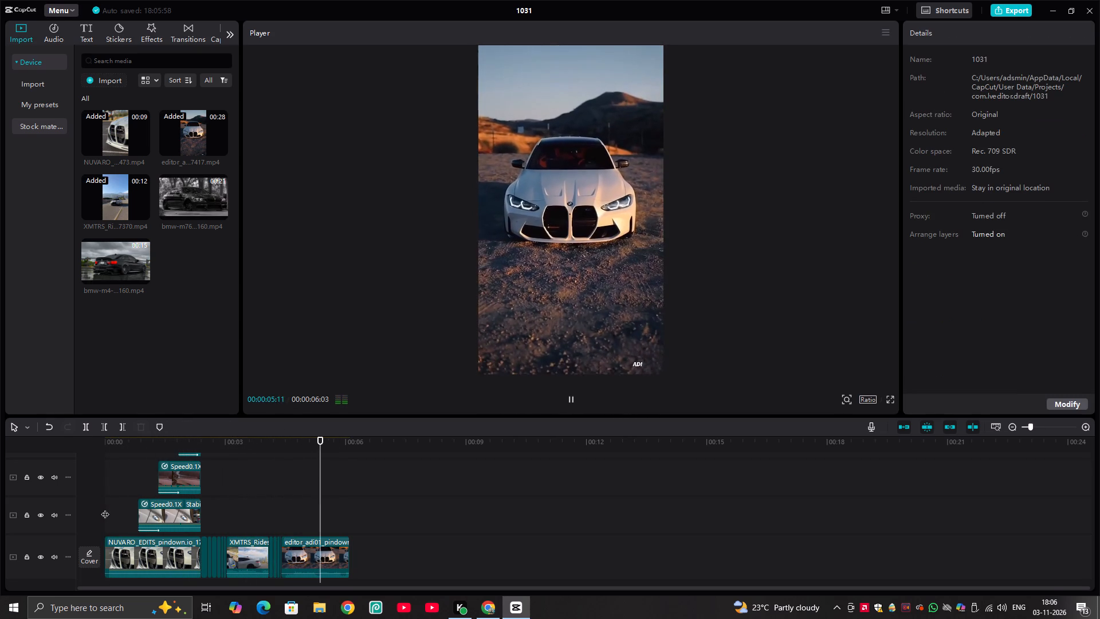
Extend the long XMTRS_Rides clip to end at 00:00:04:25 and play the edit from the start.
{"action": "left_click", "coordinate": [245, 550]}
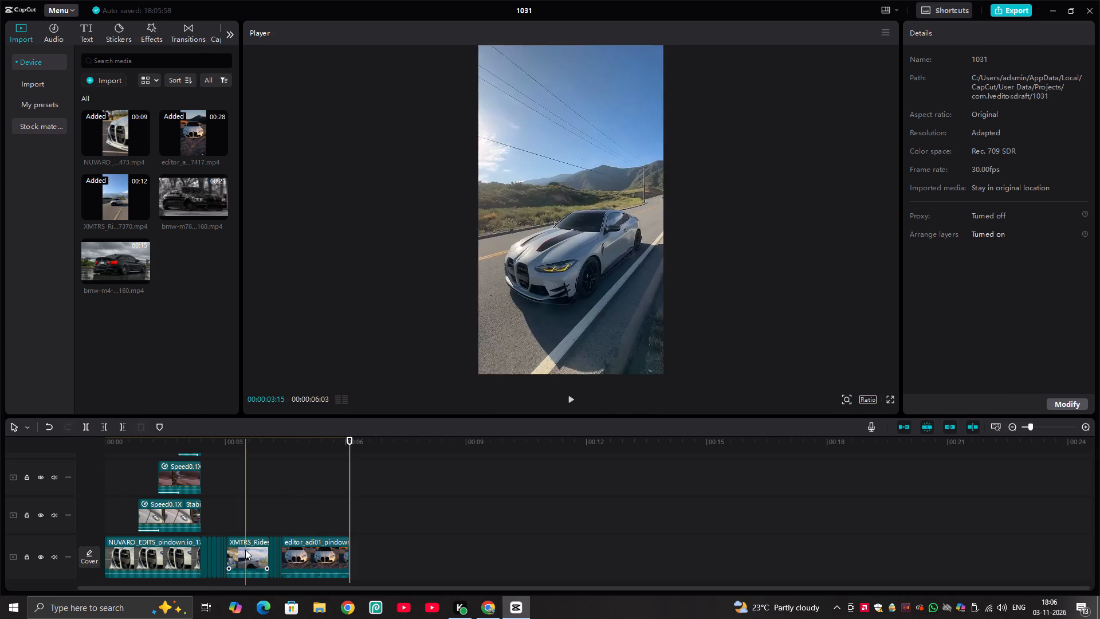
{"action": "left_click_drag", "start_coordinate": [271, 550], "coordinate": [292, 547]}
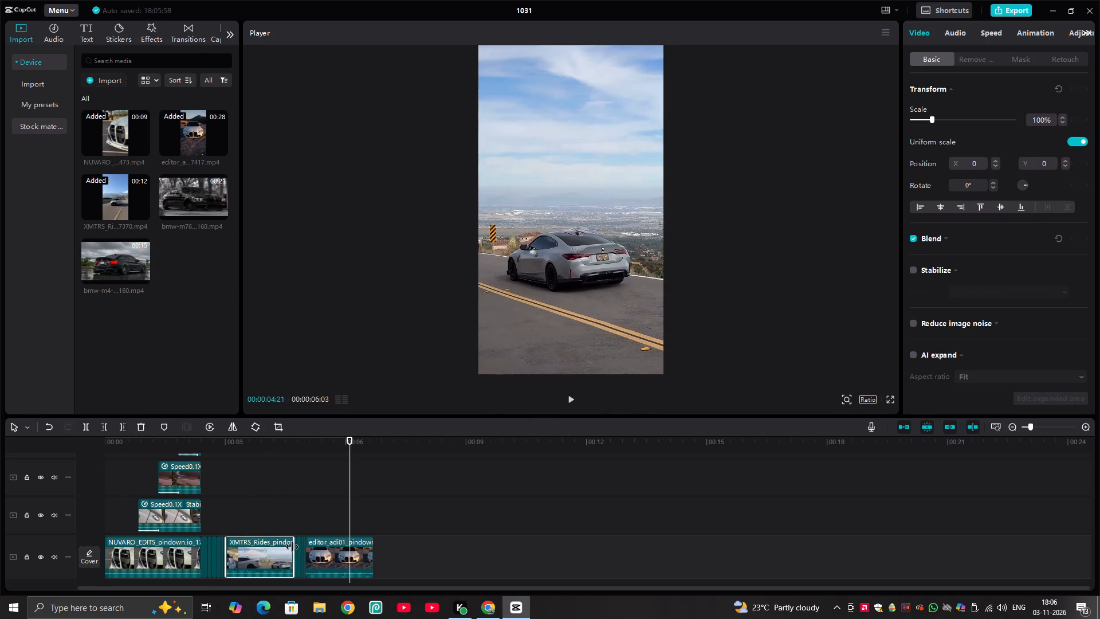
{"action": "left_click_drag", "start_coordinate": [292, 547], "coordinate": [297, 545]}
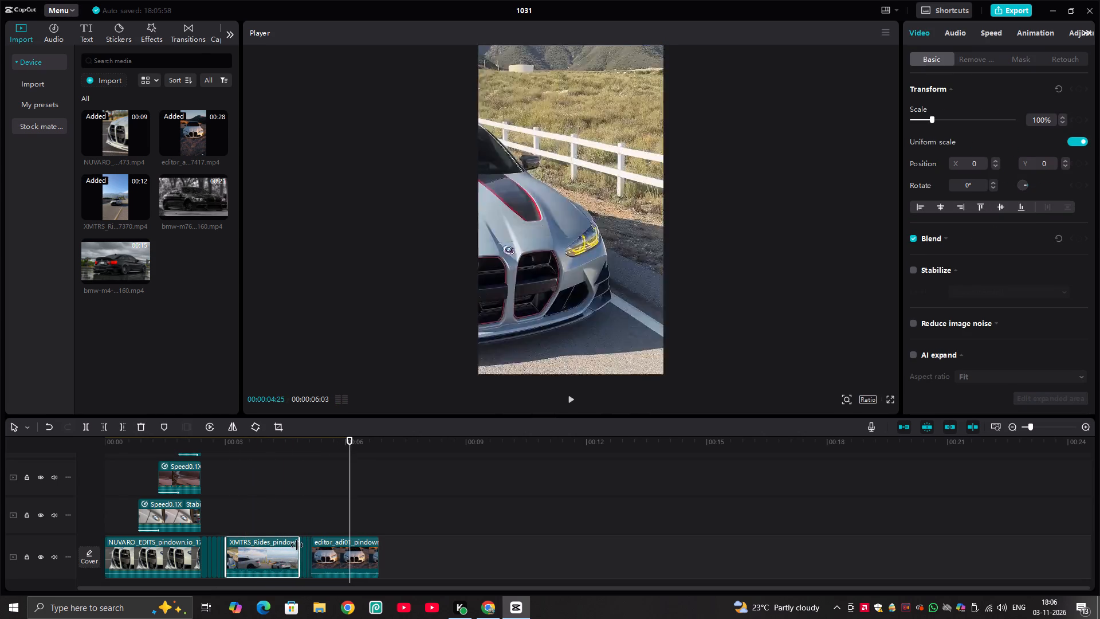
{"action": "left_click", "coordinate": [93, 494]}
{"action": "key", "text": "space"}
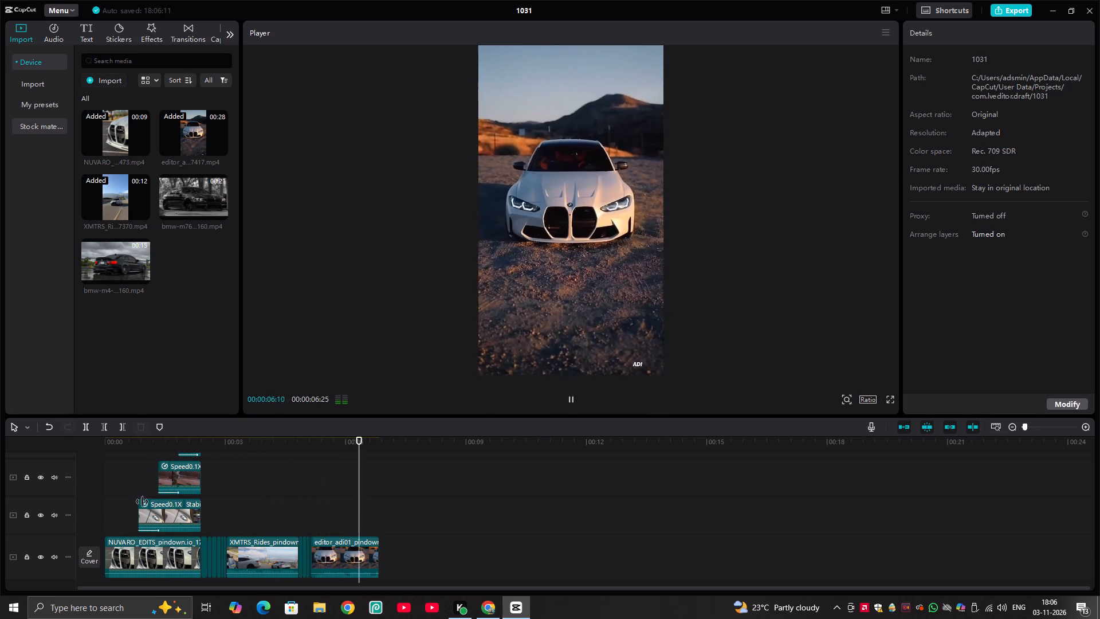
{"action": "key", "text": "space"}
Extend the last two short XMTRS_Rides clips before the final editor_adi01 clip by one and two frames respectively.
{"action": "left_click", "coordinate": [298, 528]}
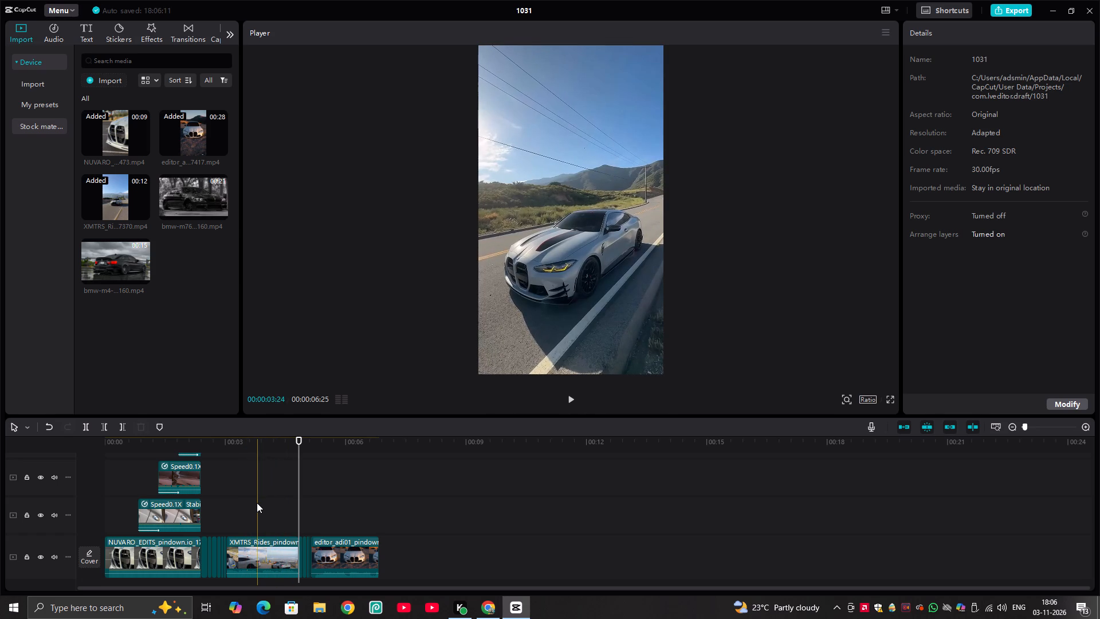
{"action": "left_click", "coordinate": [1031, 427]}
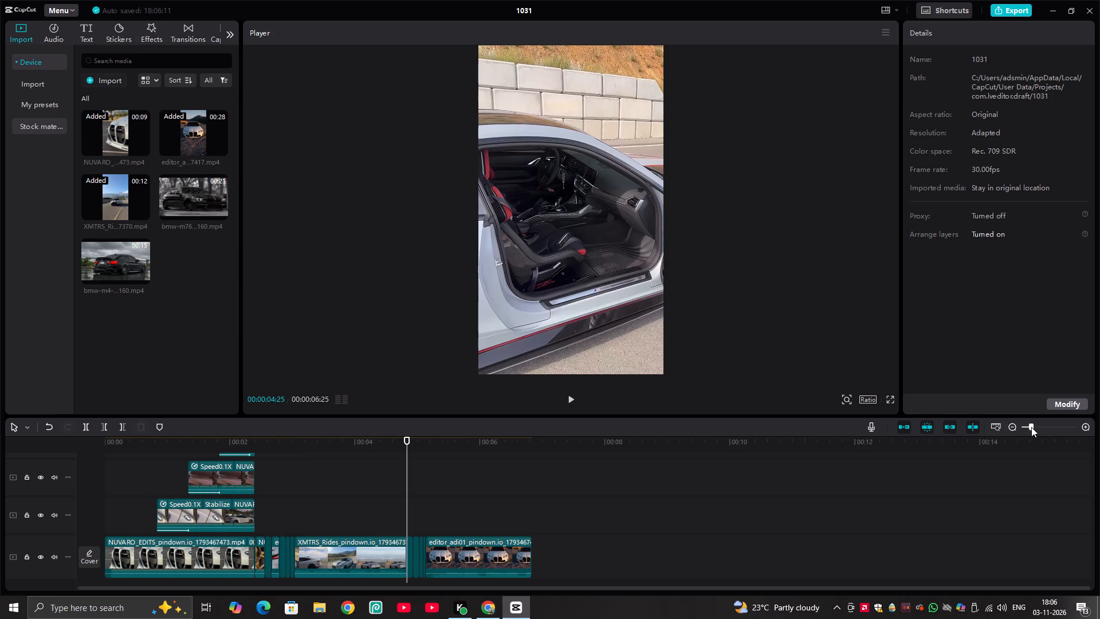
{"action": "left_click", "coordinate": [1041, 427]}
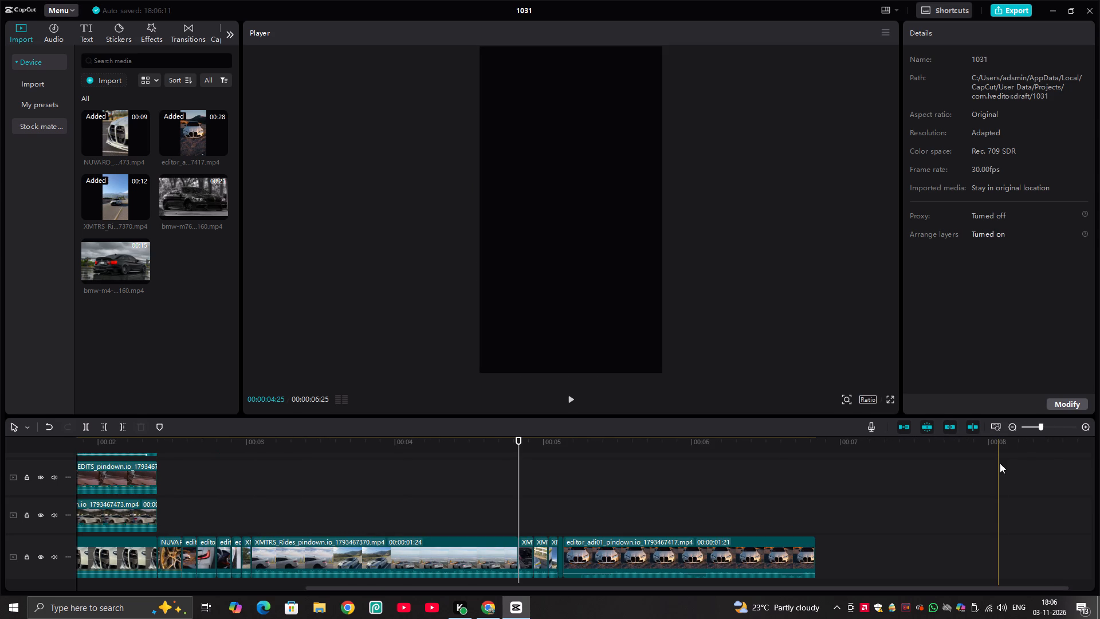
{"action": "left_click", "coordinate": [553, 554]}
{"action": "left_click", "coordinate": [559, 554]}
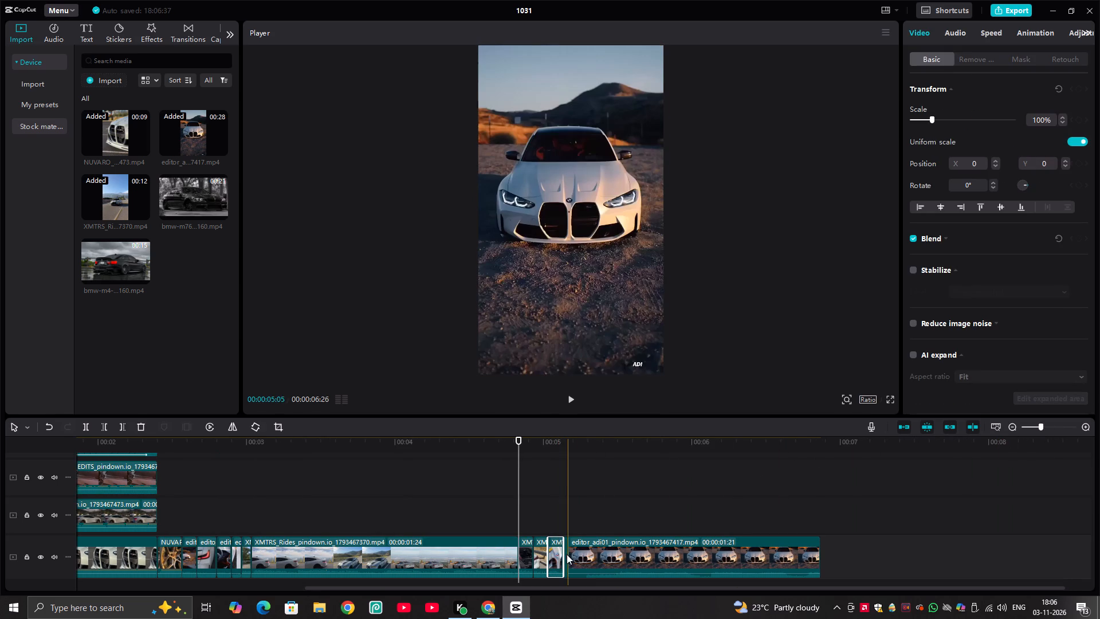
{"action": "left_click", "coordinate": [569, 555]}
{"action": "left_click", "coordinate": [565, 556]}
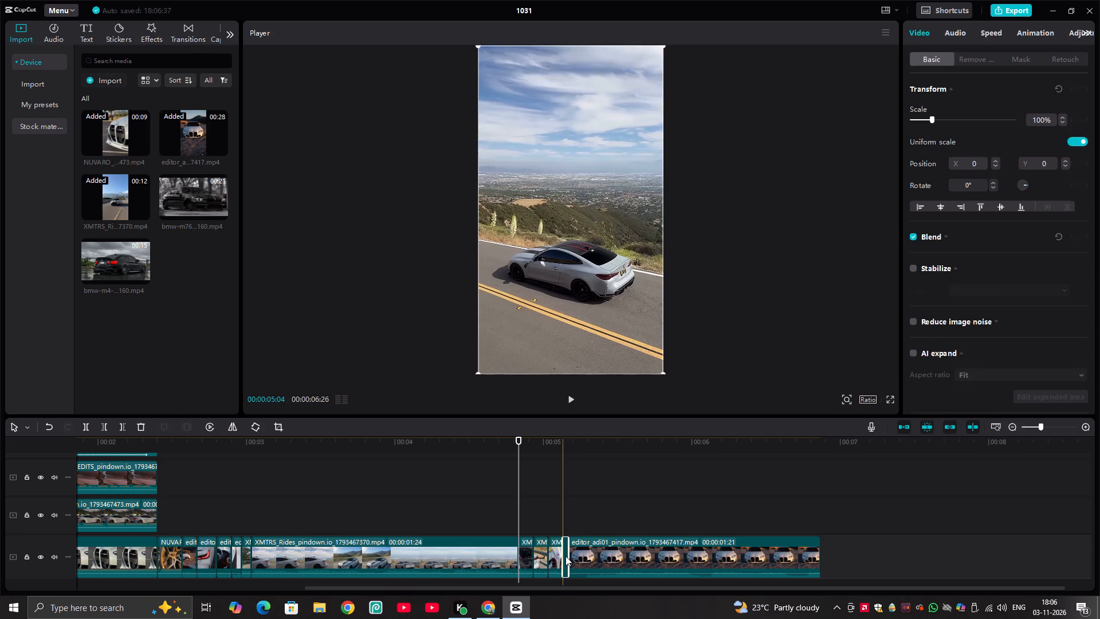
{"action": "left_click_drag", "start_coordinate": [569, 556], "coordinate": [575, 555]}
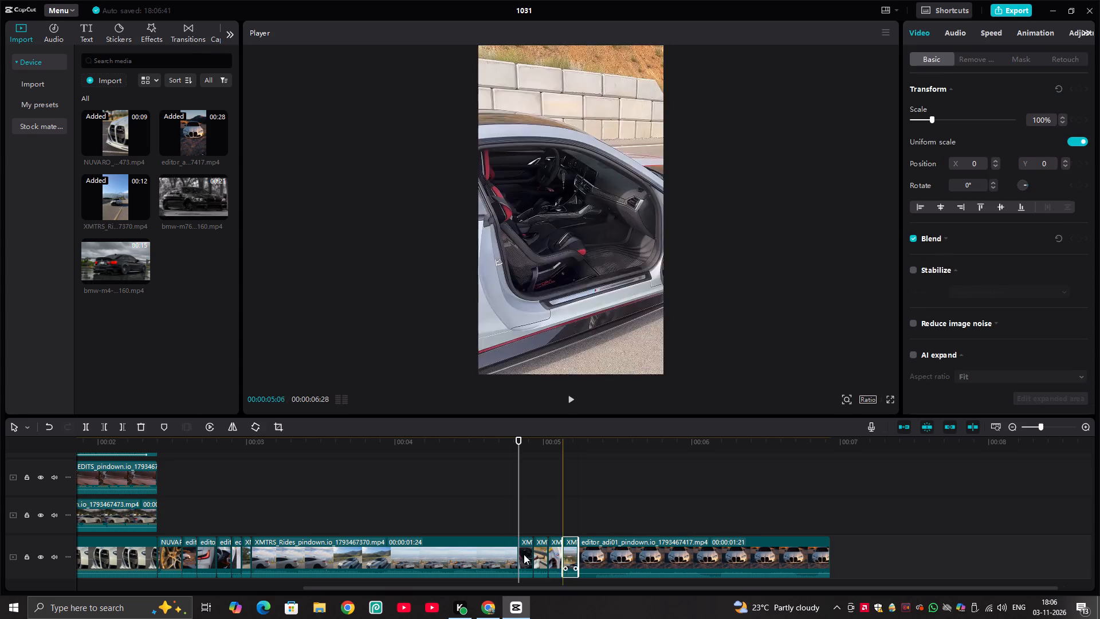
Lengthen the third and fourth short editor_adi01 clips and the short XMTRS_Rides clip following them by one frame each.
{"action": "left_click", "coordinate": [172, 560]}
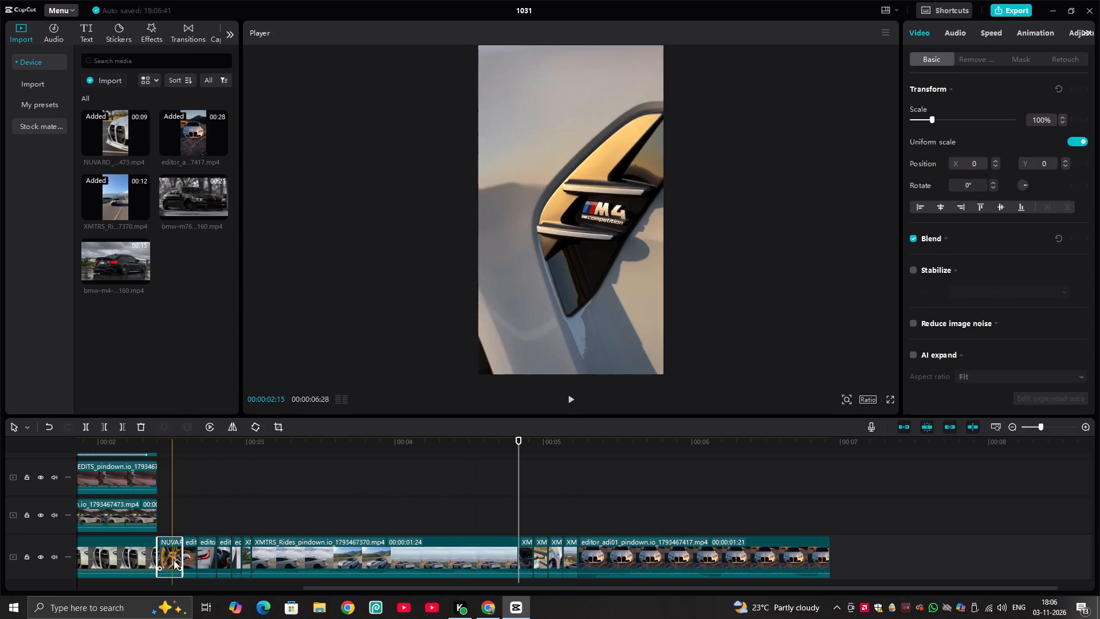
{"action": "left_click", "coordinate": [188, 557]}
{"action": "left_click", "coordinate": [205, 554]}
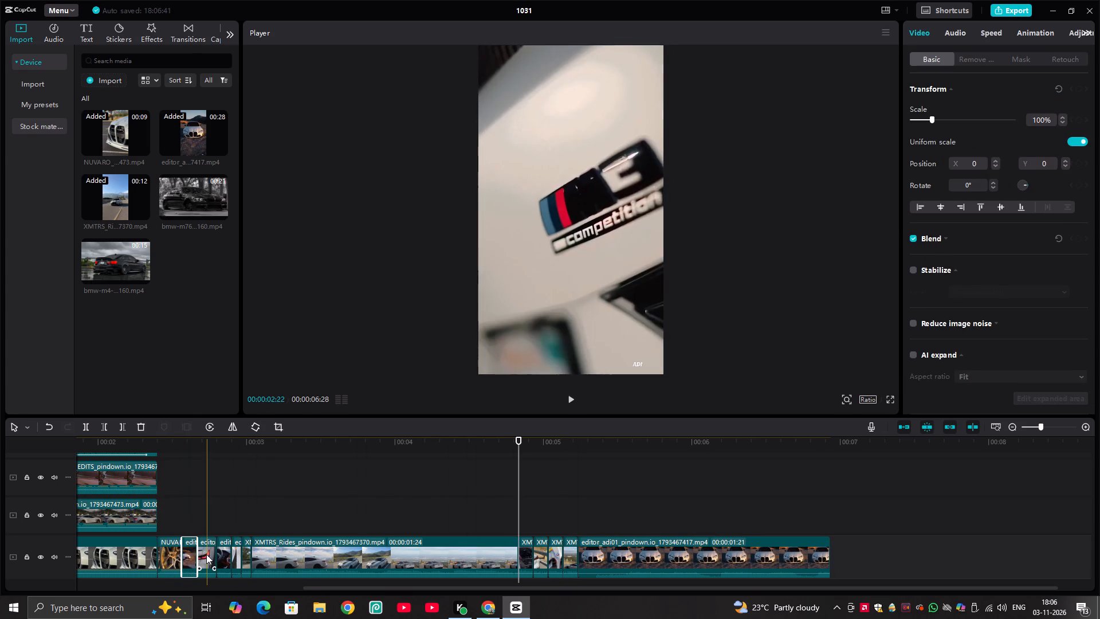
{"action": "left_click", "coordinate": [219, 555]}
{"action": "left_click", "coordinate": [236, 555]}
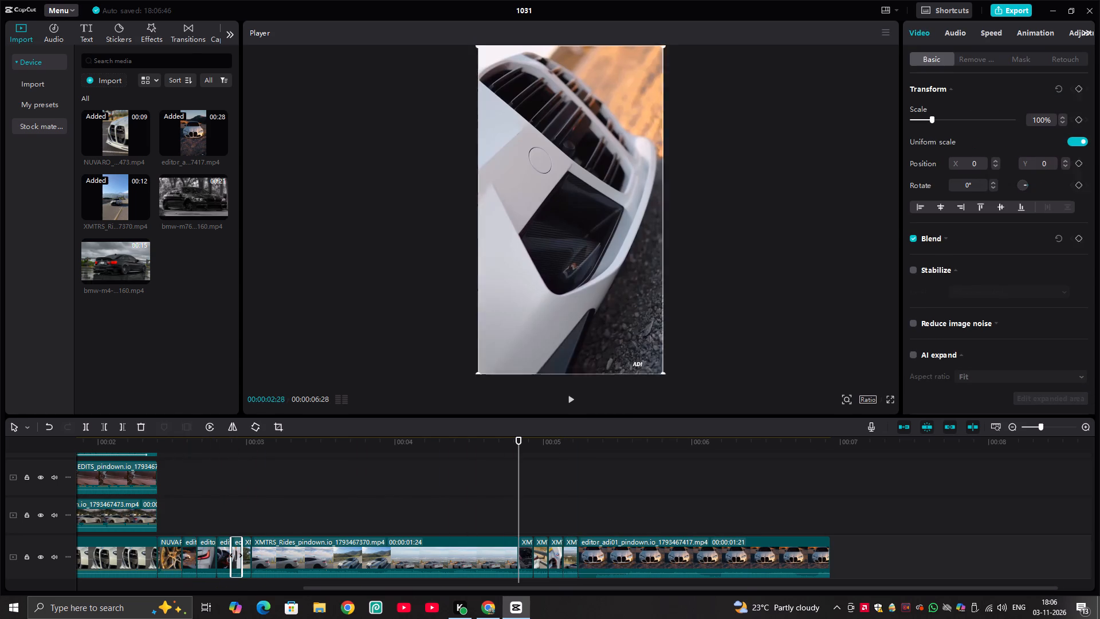
{"action": "left_click", "coordinate": [242, 562]}
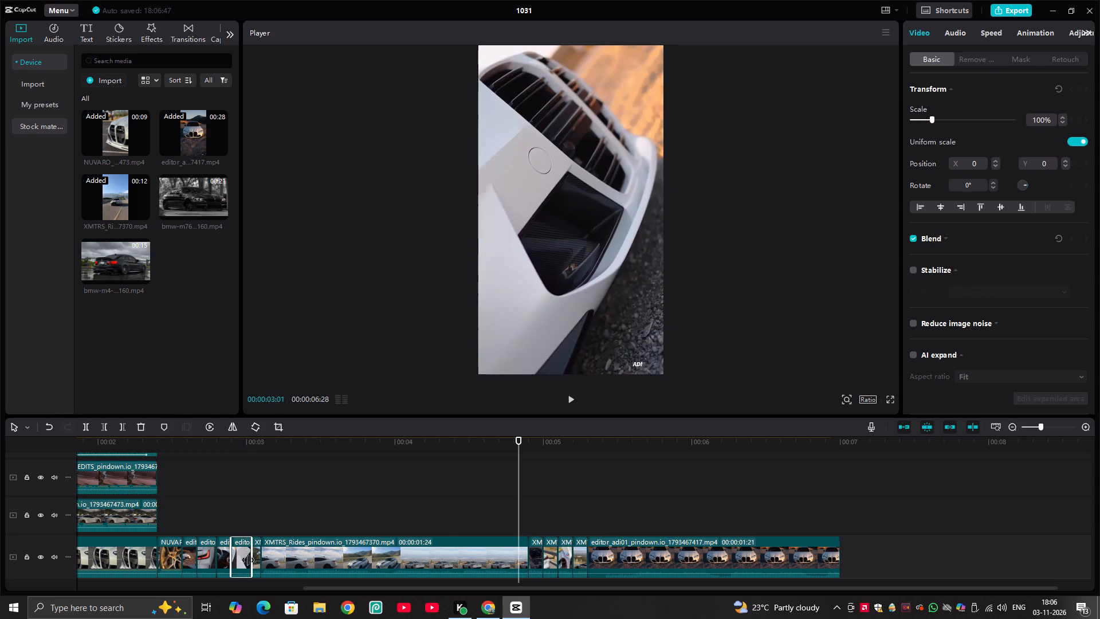
{"action": "left_click", "coordinate": [225, 557]}
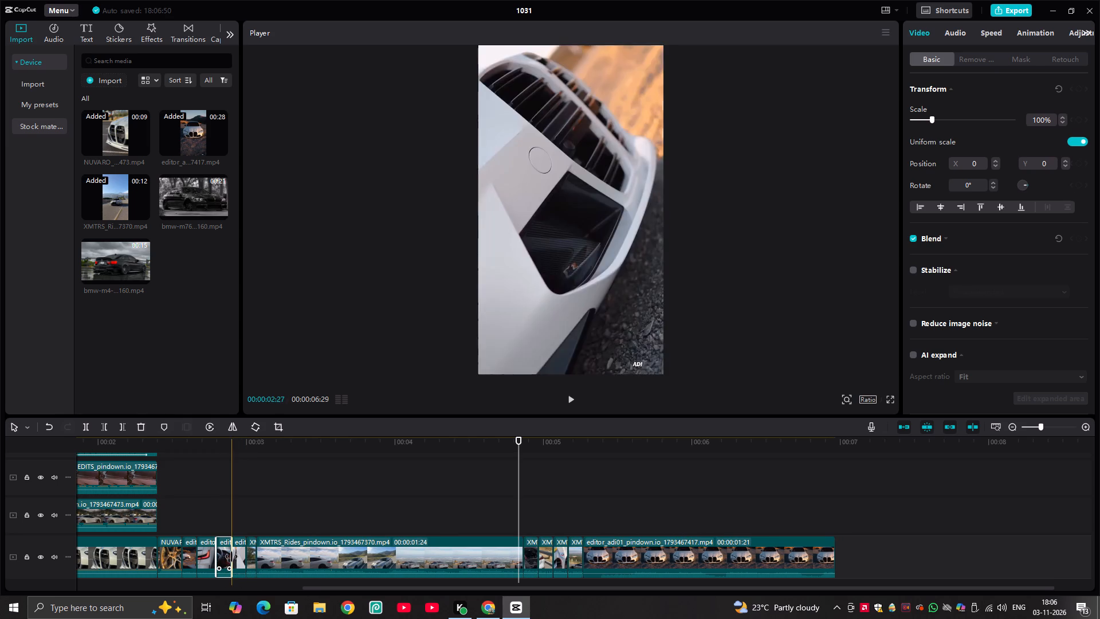
{"action": "left_click", "coordinate": [231, 557]}
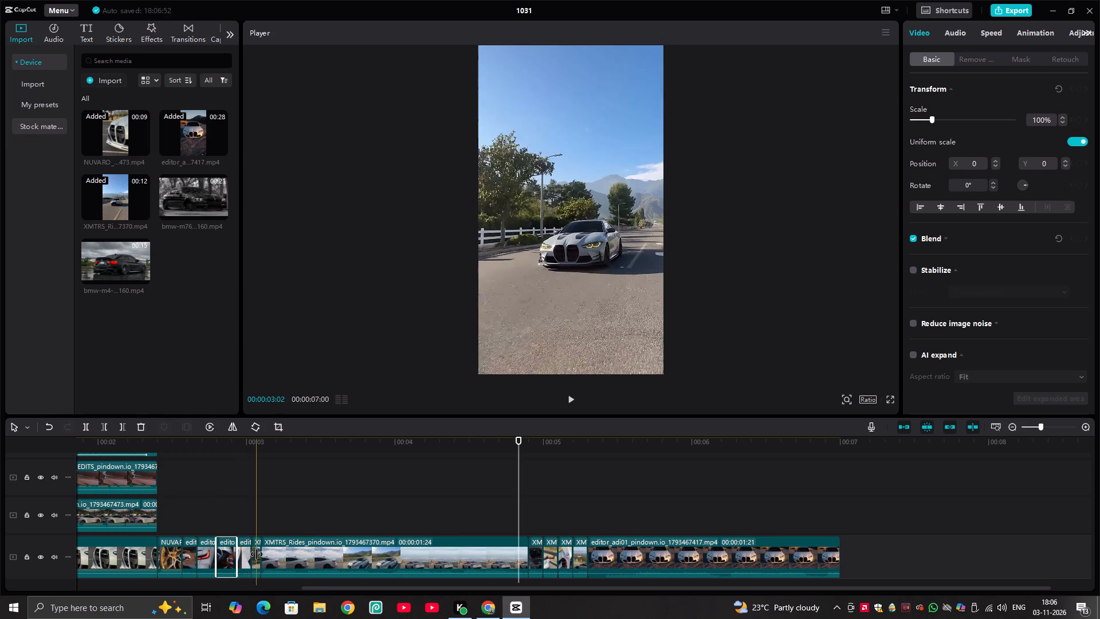
{"action": "left_click", "coordinate": [257, 554]}
{"action": "left_click", "coordinate": [261, 554]}
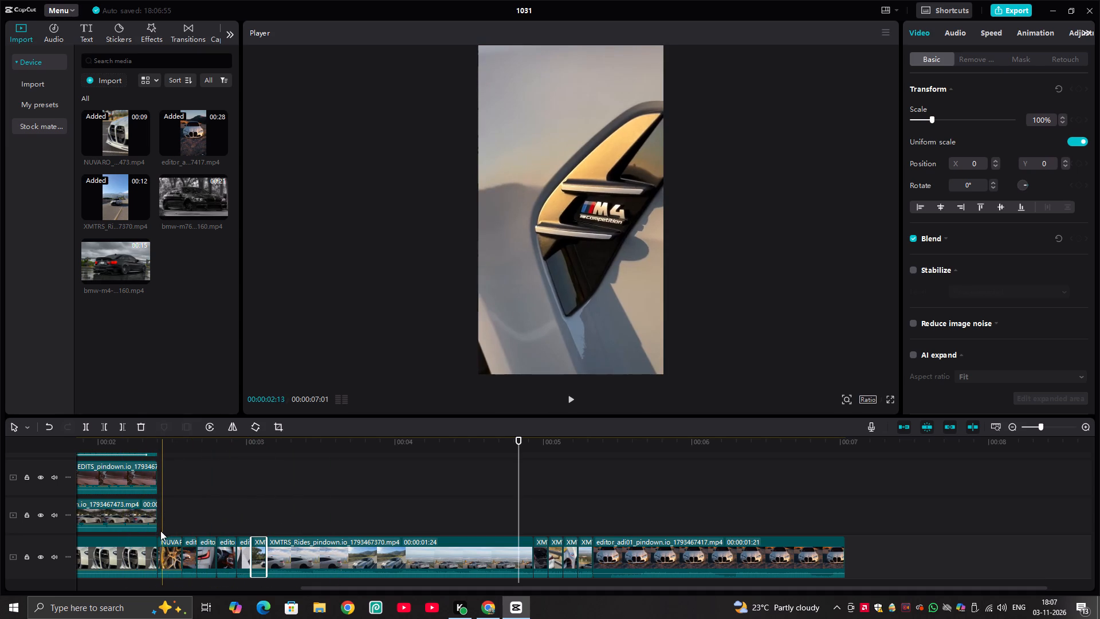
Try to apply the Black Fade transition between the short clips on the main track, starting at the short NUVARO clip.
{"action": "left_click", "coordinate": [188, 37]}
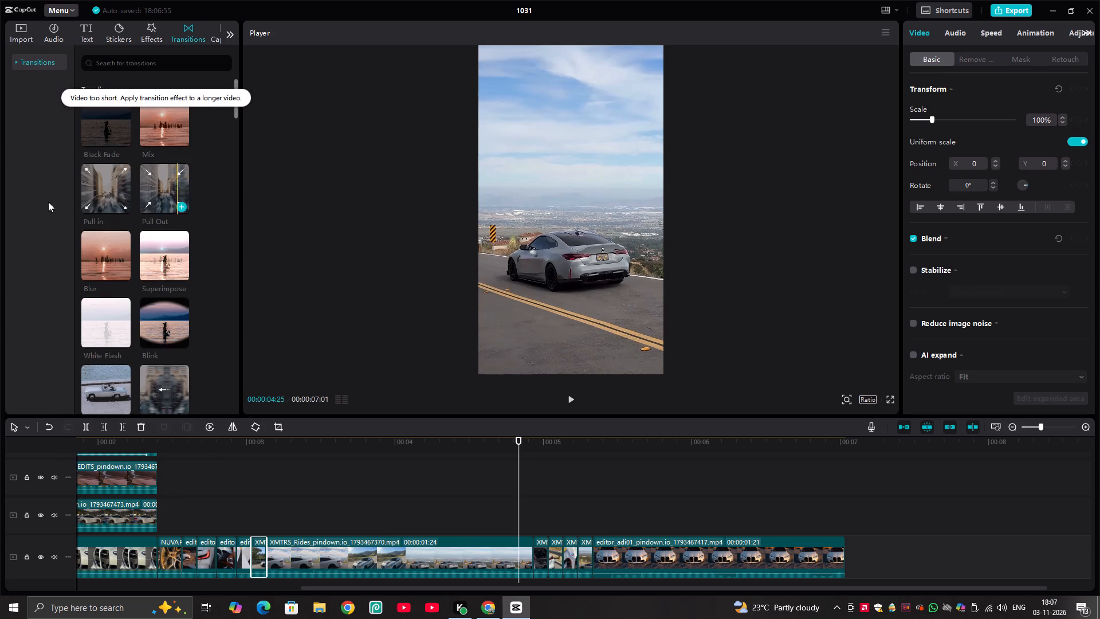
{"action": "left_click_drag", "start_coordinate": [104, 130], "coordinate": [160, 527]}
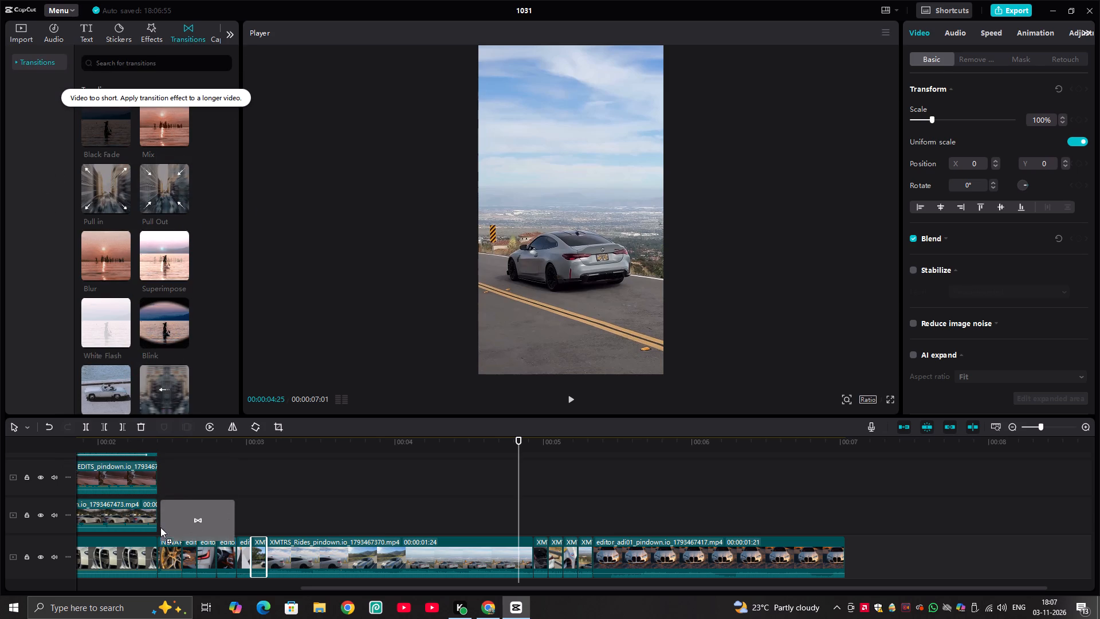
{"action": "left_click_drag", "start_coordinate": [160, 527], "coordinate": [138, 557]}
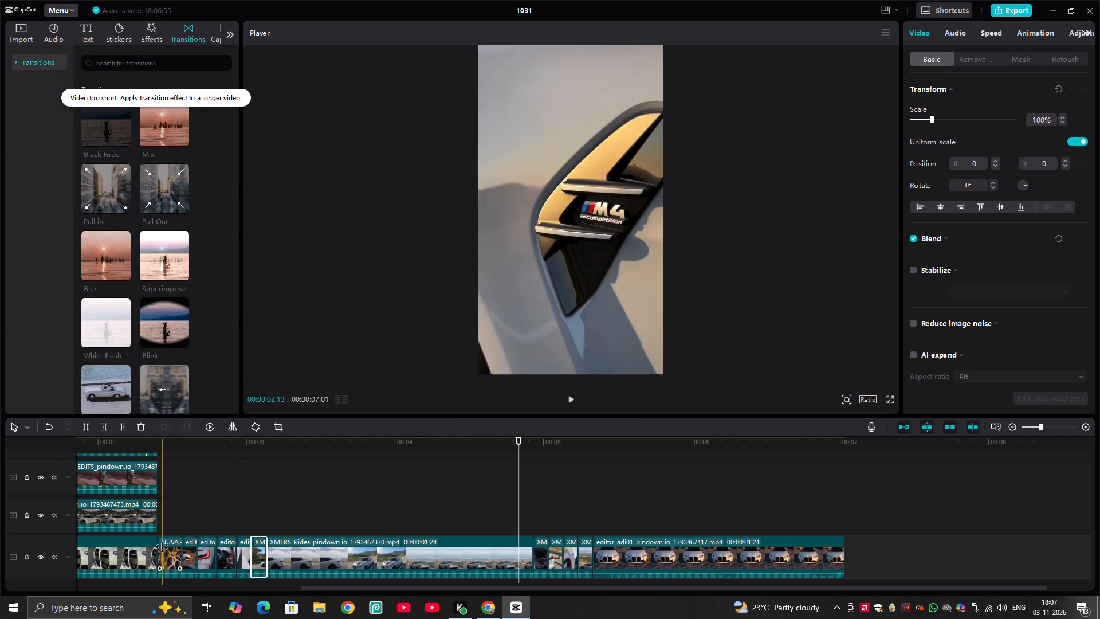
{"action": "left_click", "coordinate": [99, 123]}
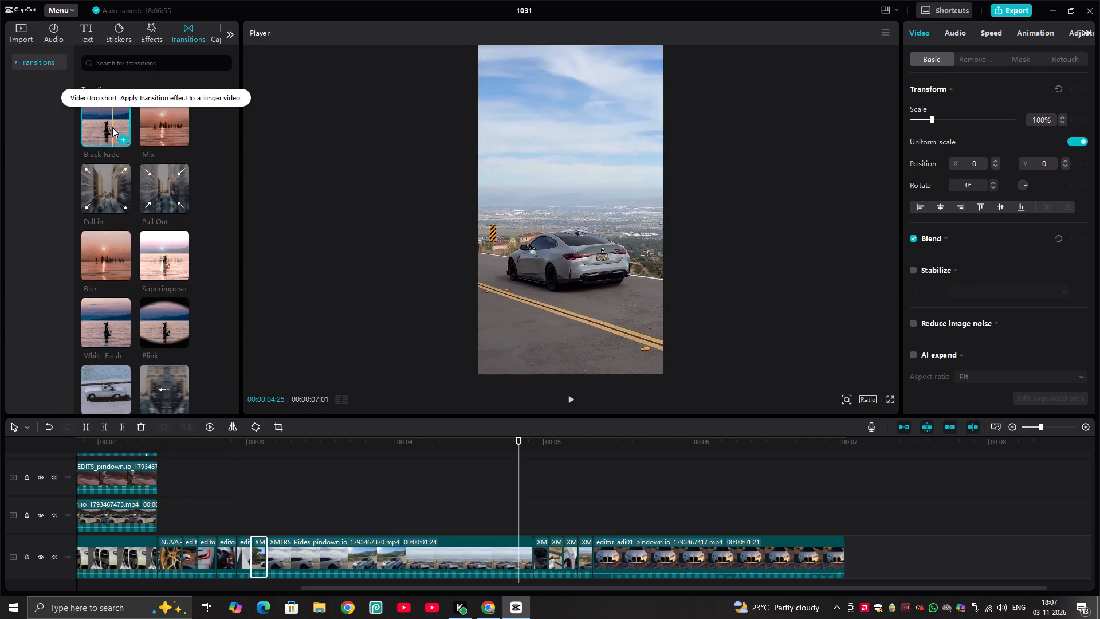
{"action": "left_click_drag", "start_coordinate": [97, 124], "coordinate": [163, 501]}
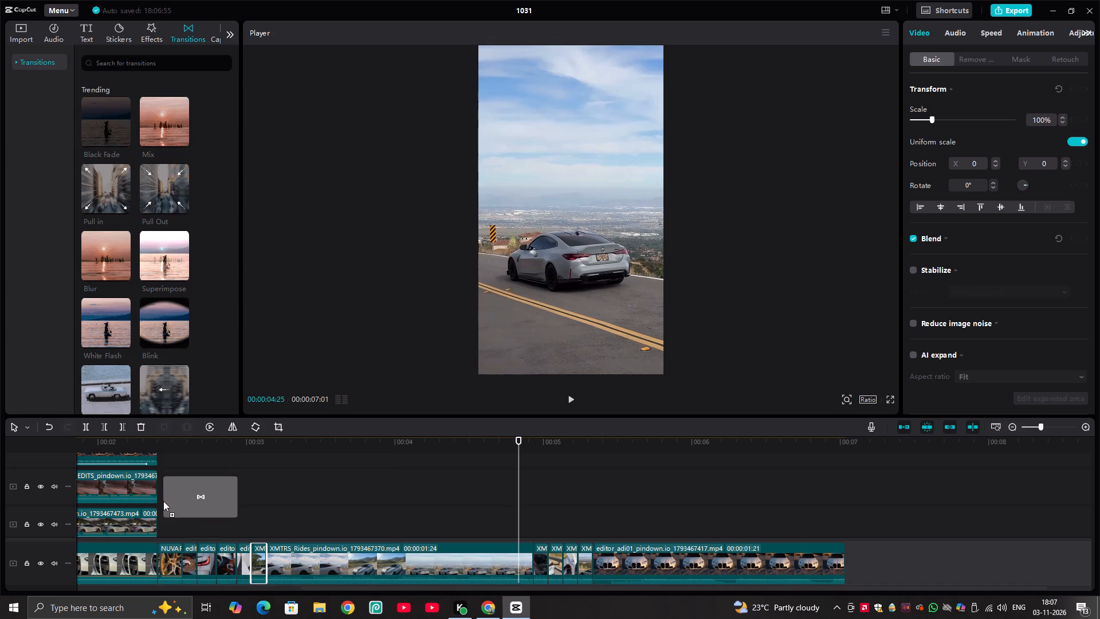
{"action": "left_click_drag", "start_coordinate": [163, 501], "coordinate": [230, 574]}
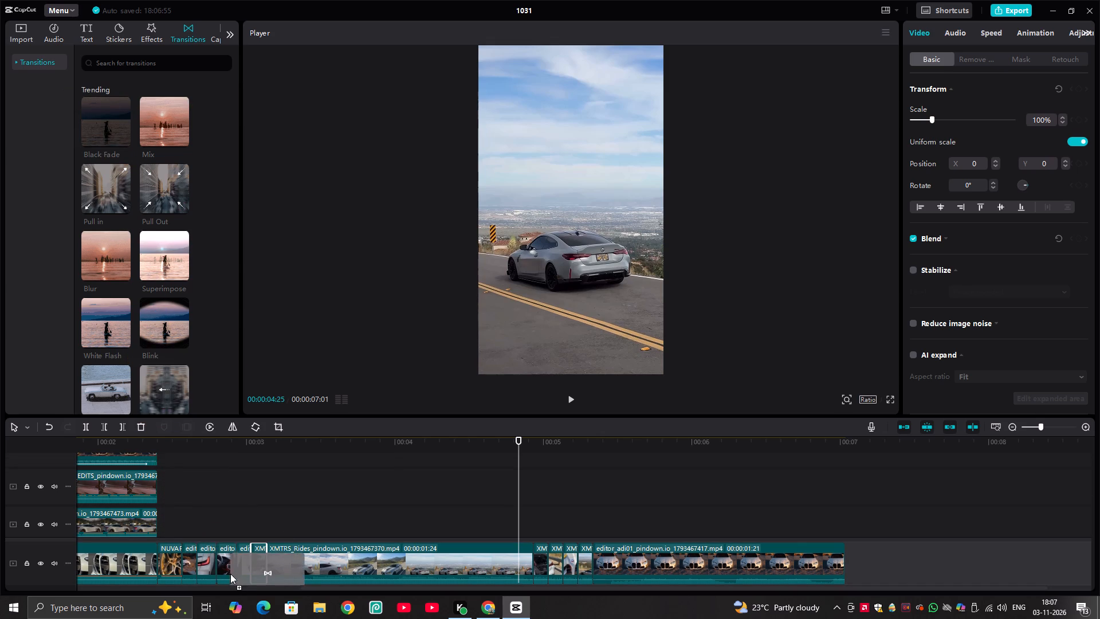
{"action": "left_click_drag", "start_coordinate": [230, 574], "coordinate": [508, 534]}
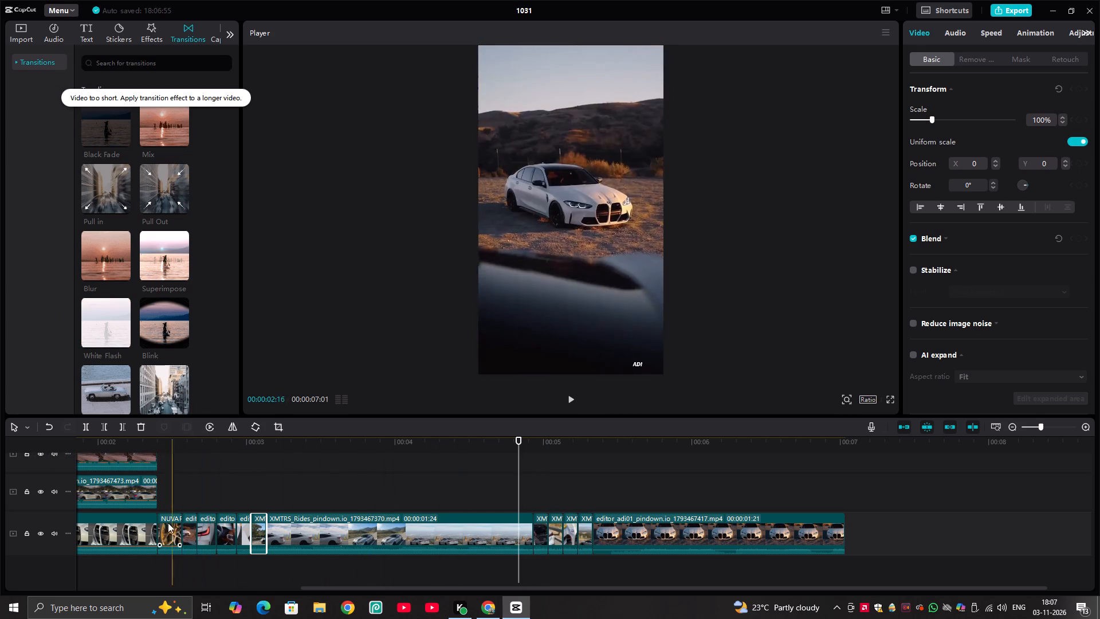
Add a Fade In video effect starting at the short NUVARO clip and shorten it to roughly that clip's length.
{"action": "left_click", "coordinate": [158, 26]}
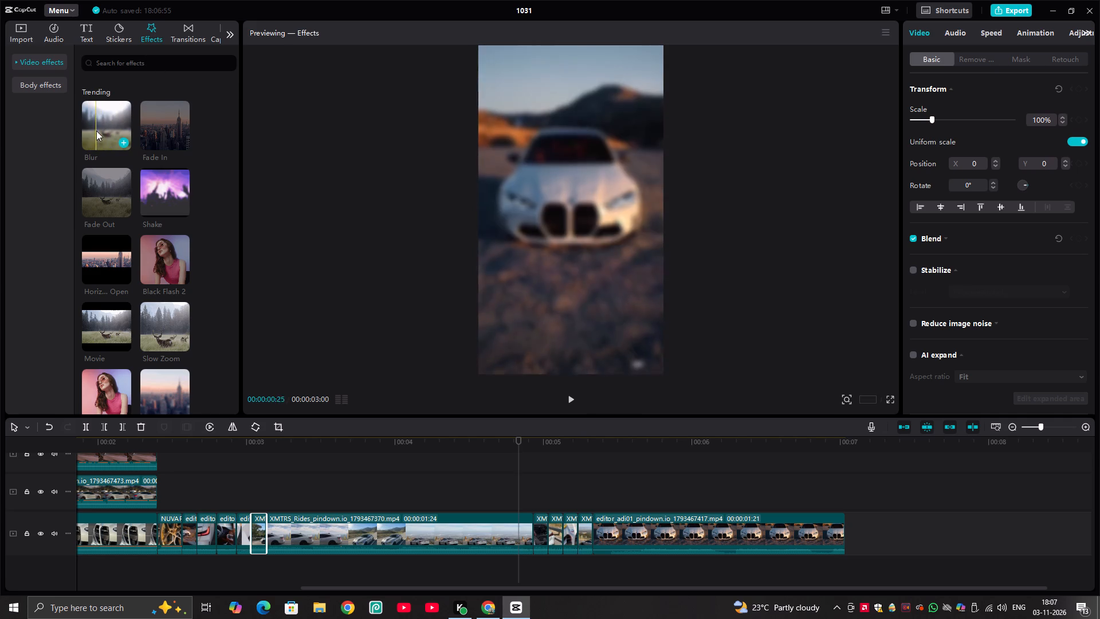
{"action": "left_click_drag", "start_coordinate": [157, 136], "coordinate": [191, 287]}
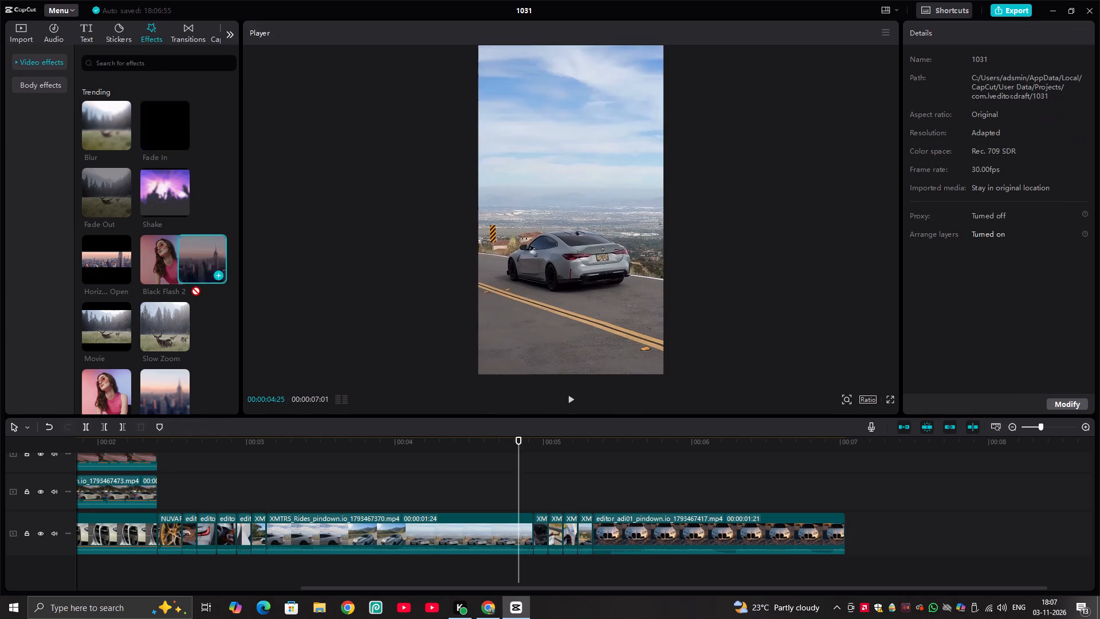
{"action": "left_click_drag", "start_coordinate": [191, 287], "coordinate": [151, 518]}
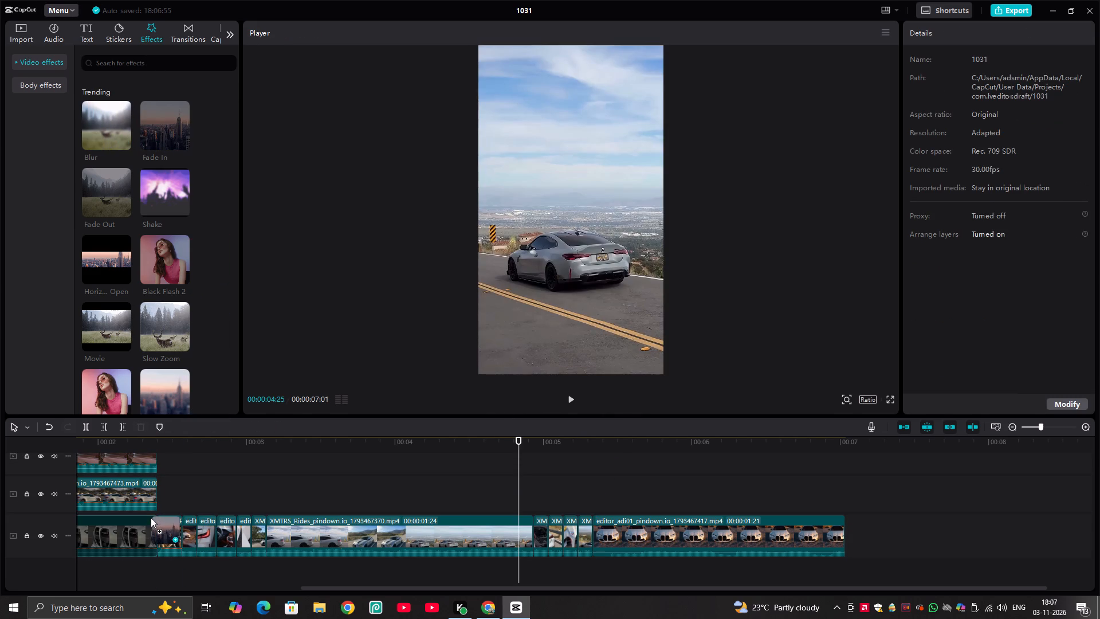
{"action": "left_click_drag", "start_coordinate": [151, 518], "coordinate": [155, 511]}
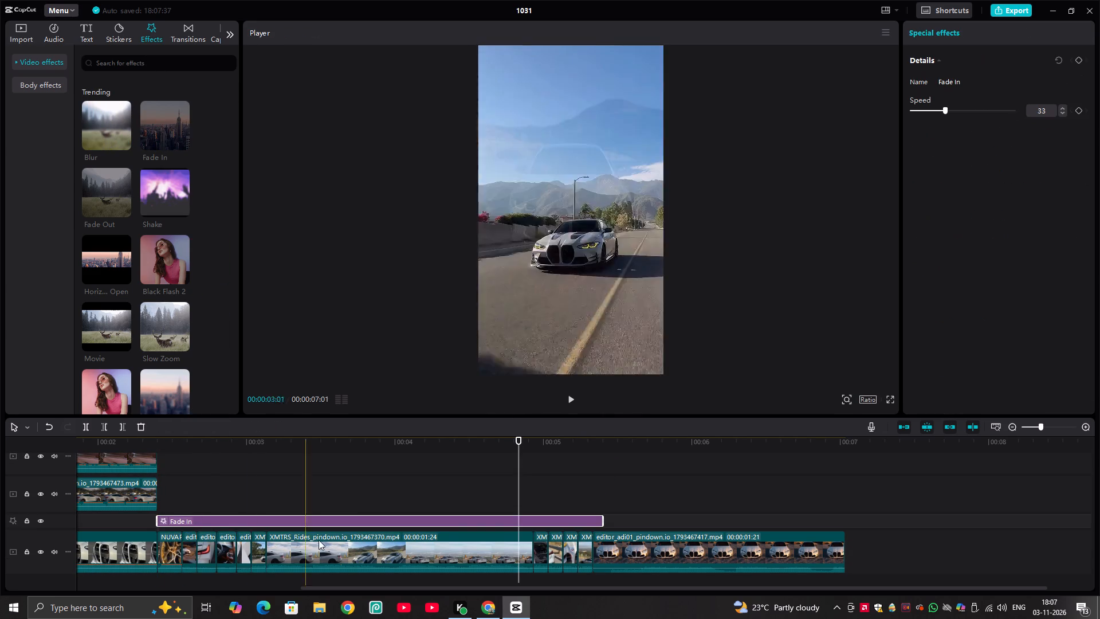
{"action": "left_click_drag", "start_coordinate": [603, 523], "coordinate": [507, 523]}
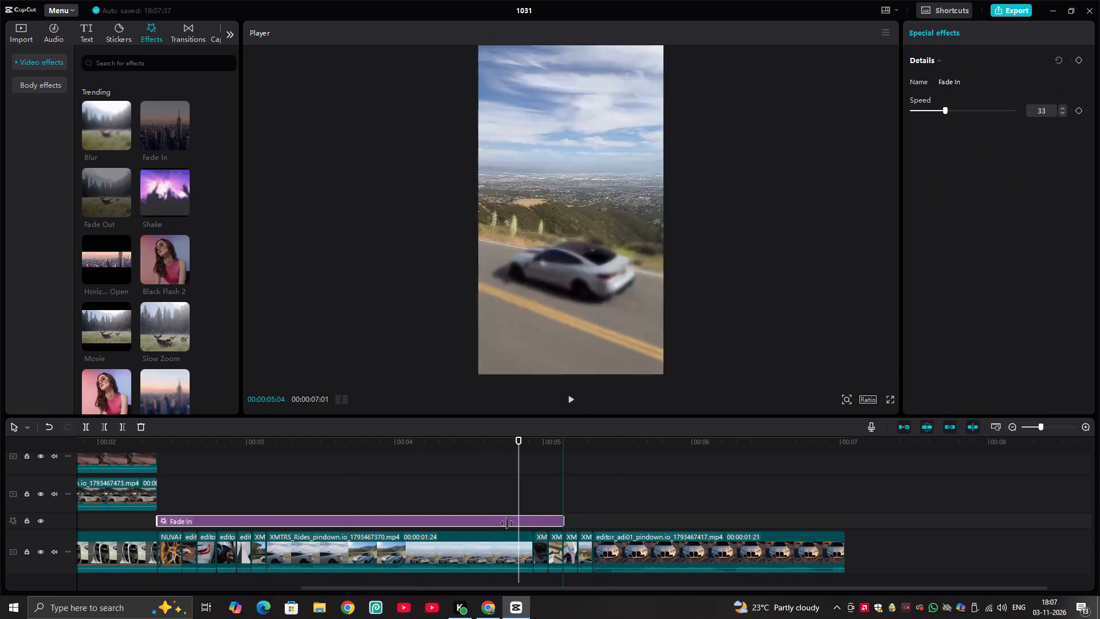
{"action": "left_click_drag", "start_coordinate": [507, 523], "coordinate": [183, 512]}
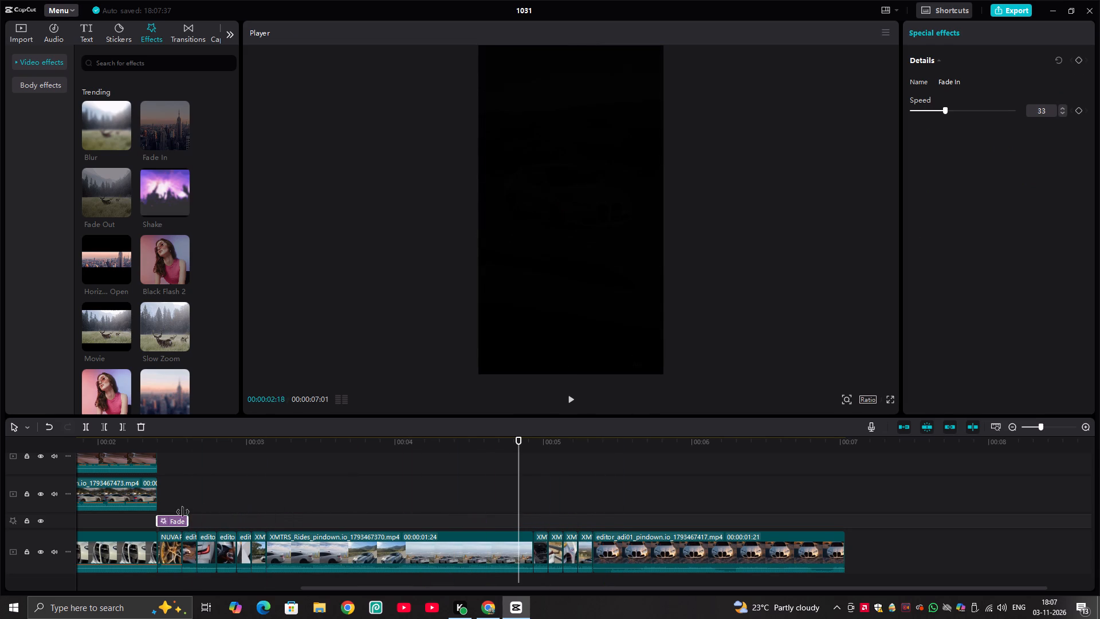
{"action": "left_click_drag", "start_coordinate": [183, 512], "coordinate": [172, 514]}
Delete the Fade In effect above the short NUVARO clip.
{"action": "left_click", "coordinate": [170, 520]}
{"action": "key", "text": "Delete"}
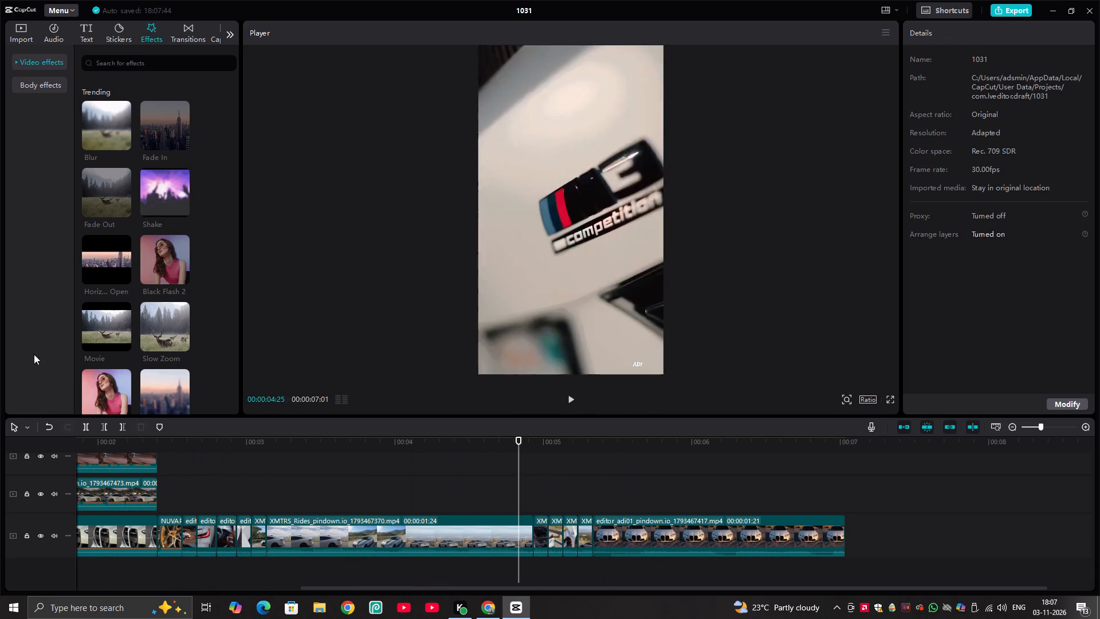
Replace the final editor_adi01 clip on the main track with a fresh full-length copy of editor_adi01 from the imported media.
{"action": "left_click", "coordinate": [22, 24]}
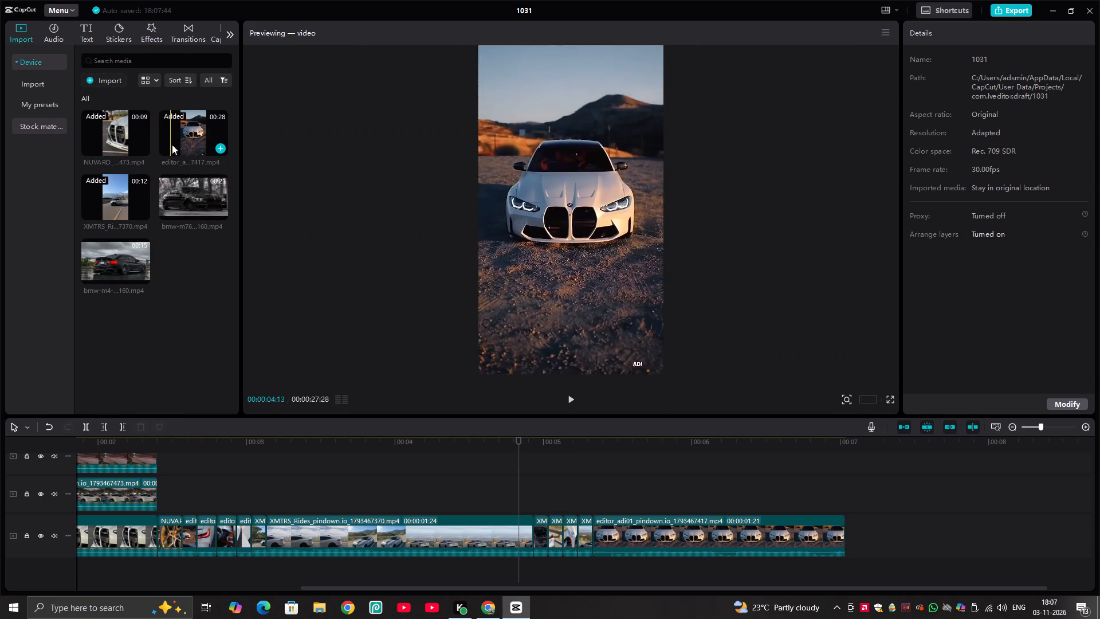
{"action": "left_click_drag", "start_coordinate": [179, 142], "coordinate": [1052, 519]}
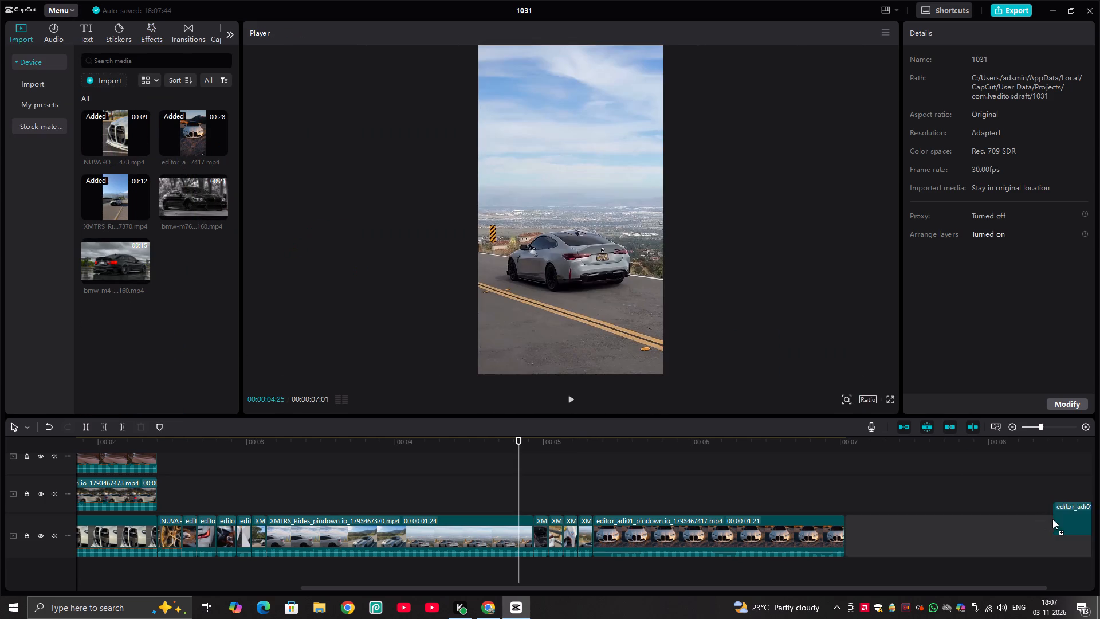
{"action": "left_click_drag", "start_coordinate": [1052, 519], "coordinate": [844, 535]}
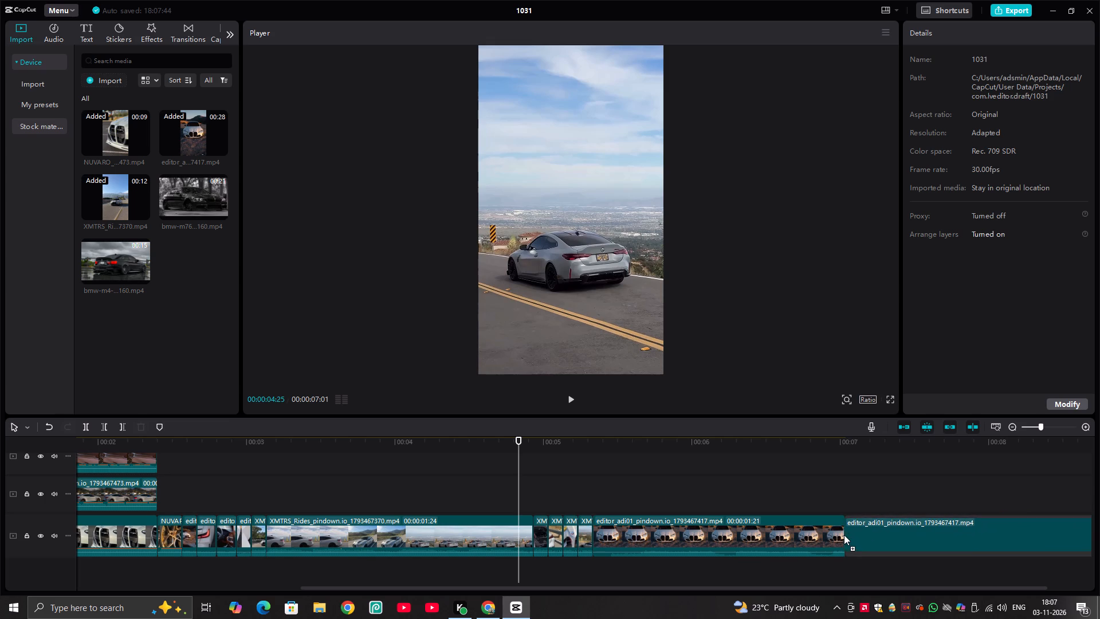
{"action": "left_click", "coordinate": [730, 524]}
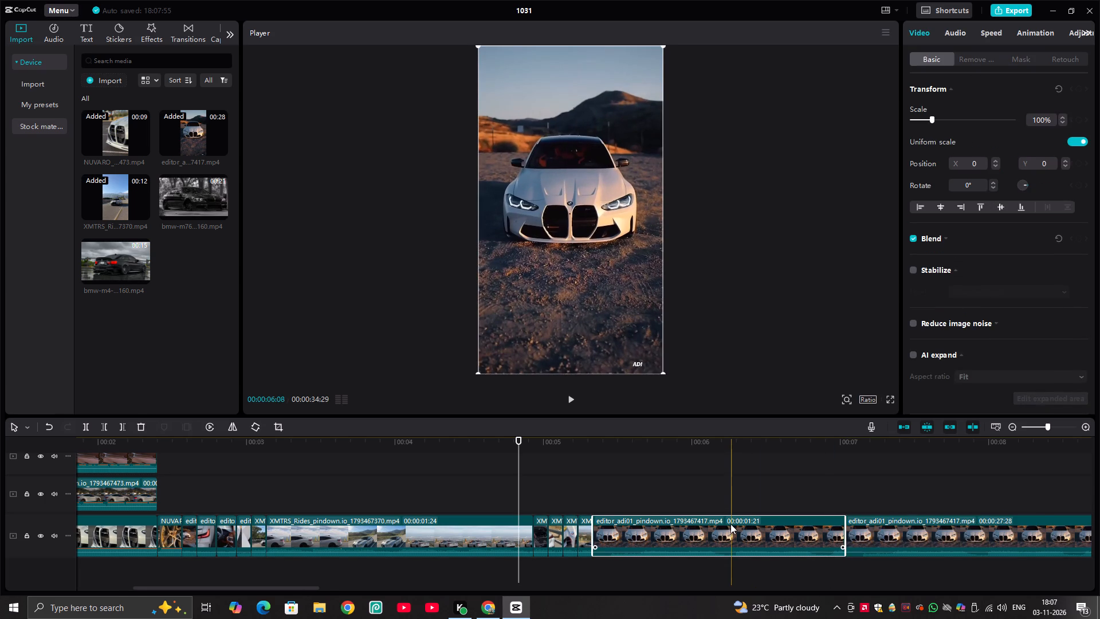
{"action": "key", "text": "Delete"}
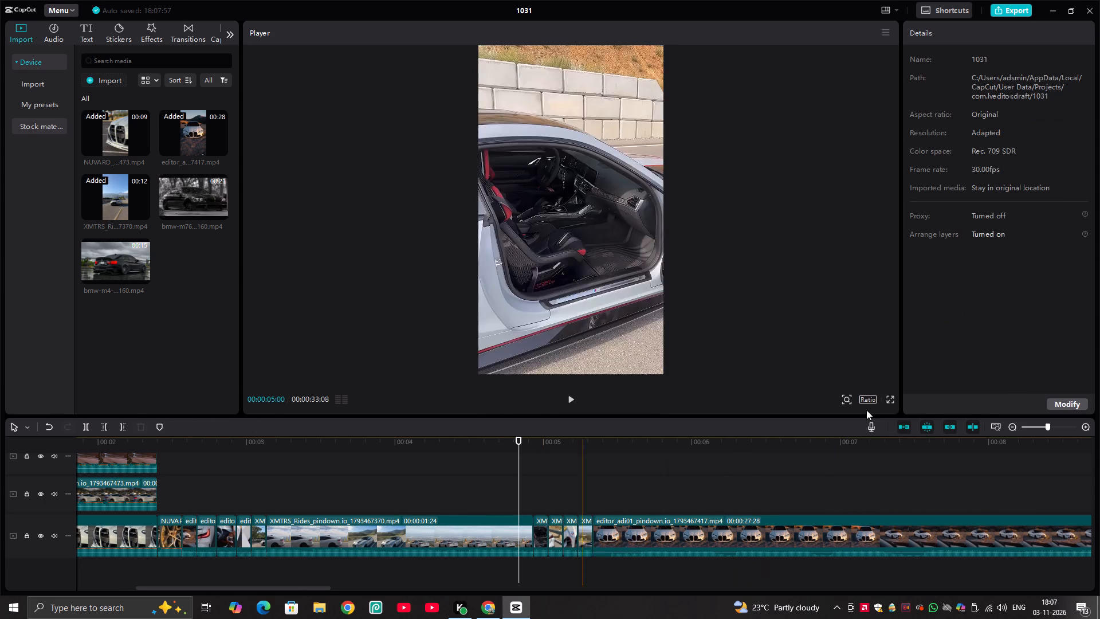
Trim the end of the new editor_adi01 clip so the edit ends at 00:00:11:18.
{"action": "left_click", "coordinate": [1029, 426]}
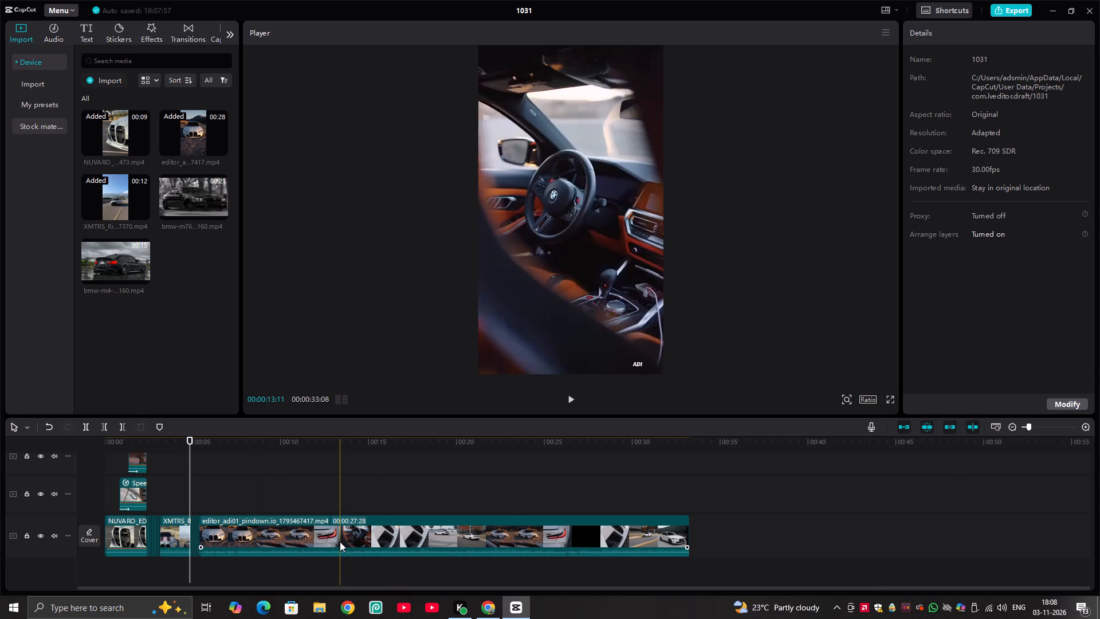
{"action": "left_click", "coordinate": [353, 536]}
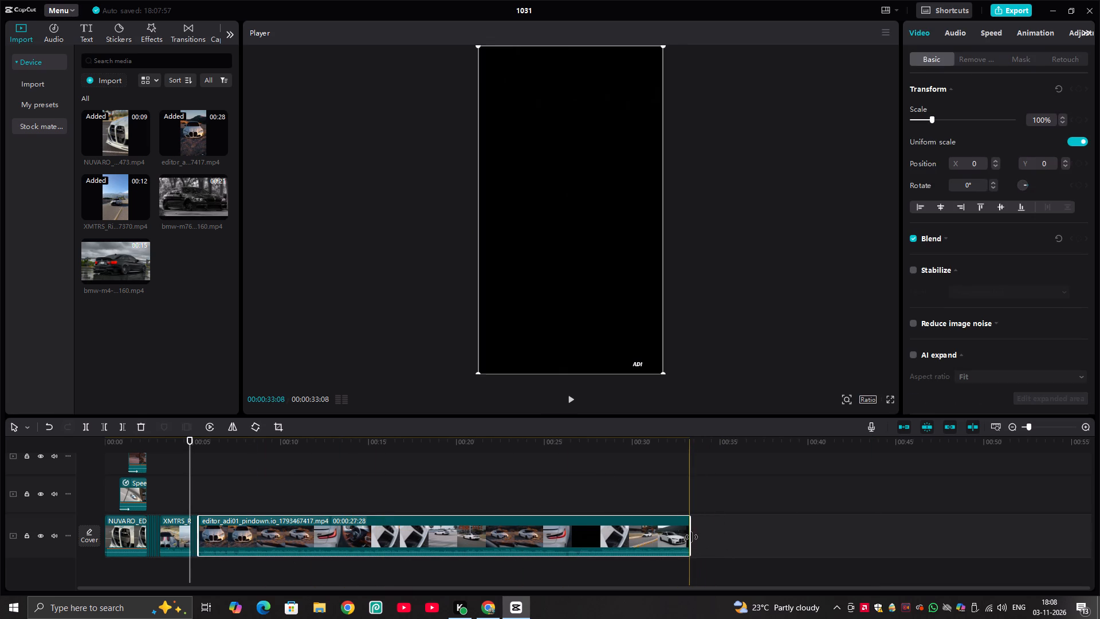
{"action": "left_click_drag", "start_coordinate": [691, 537], "coordinate": [313, 534]}
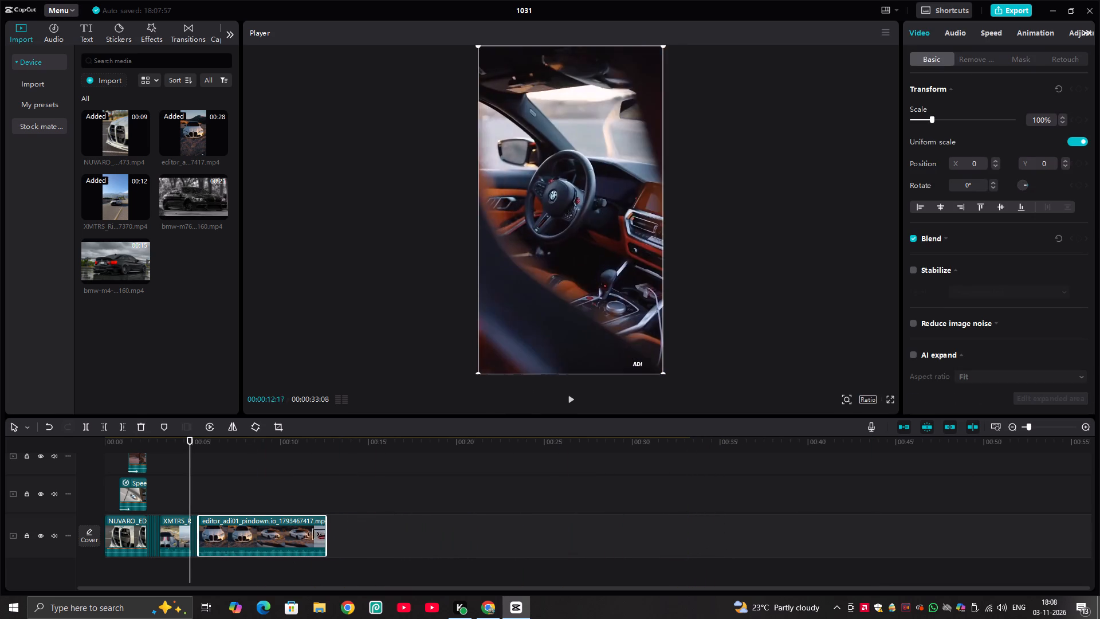
{"action": "left_click_drag", "start_coordinate": [313, 534], "coordinate": [307, 534]}
Play the edit from the start into the final editor_adi01 clip.
{"action": "left_click", "coordinate": [101, 491]}
{"action": "key", "text": "space"}
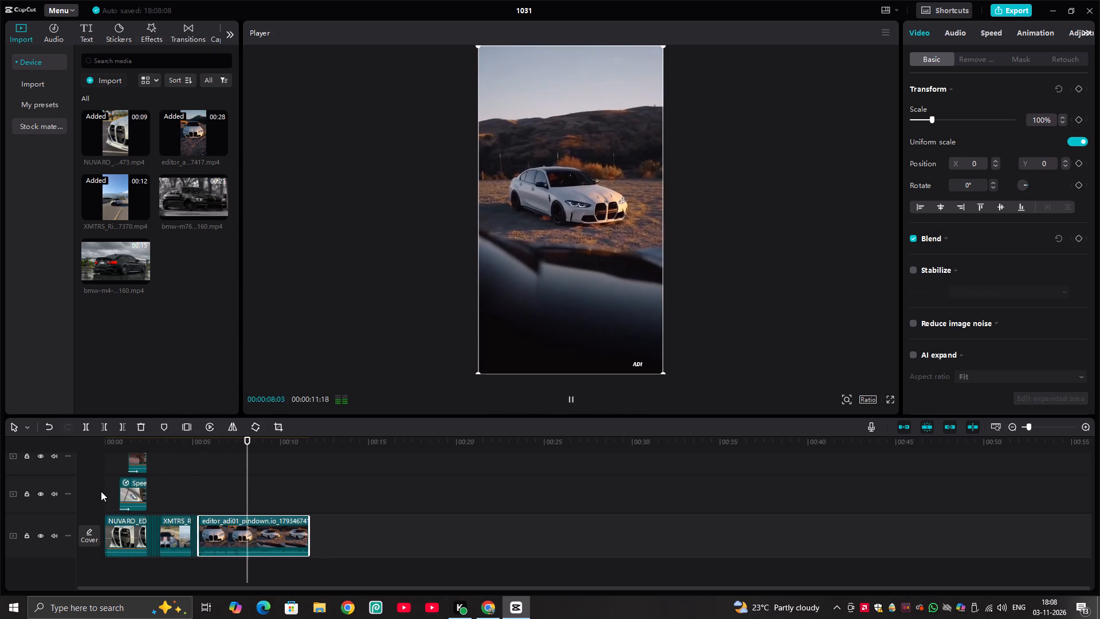
{"action": "key", "text": "space"}
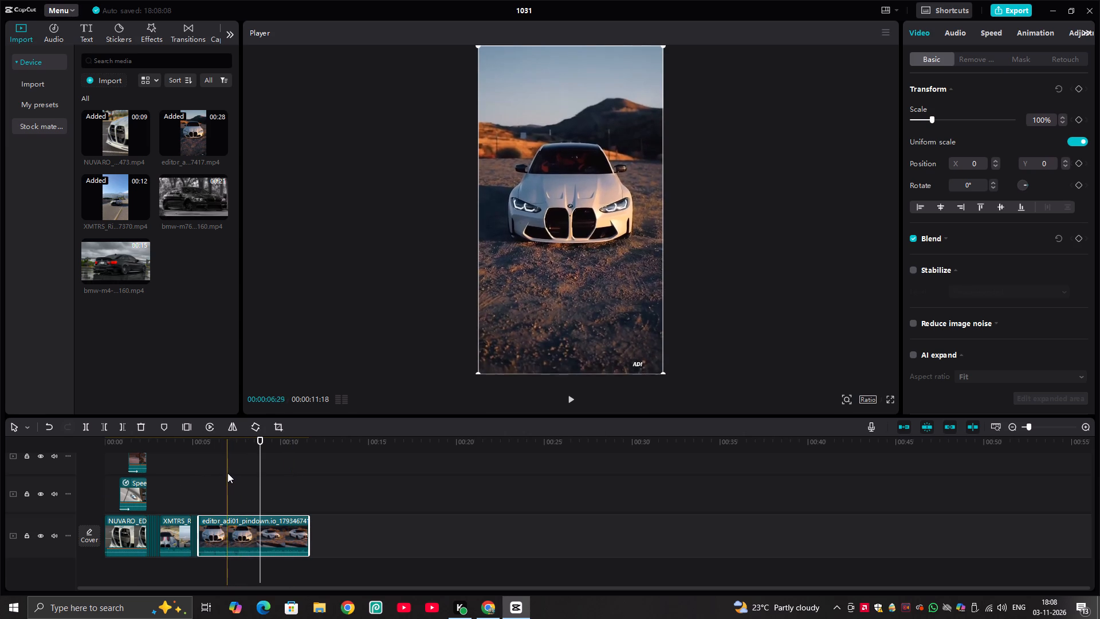
Split the final editor_adi01 clip at 00:00:07:04.
{"action": "left_click", "coordinate": [230, 473]}
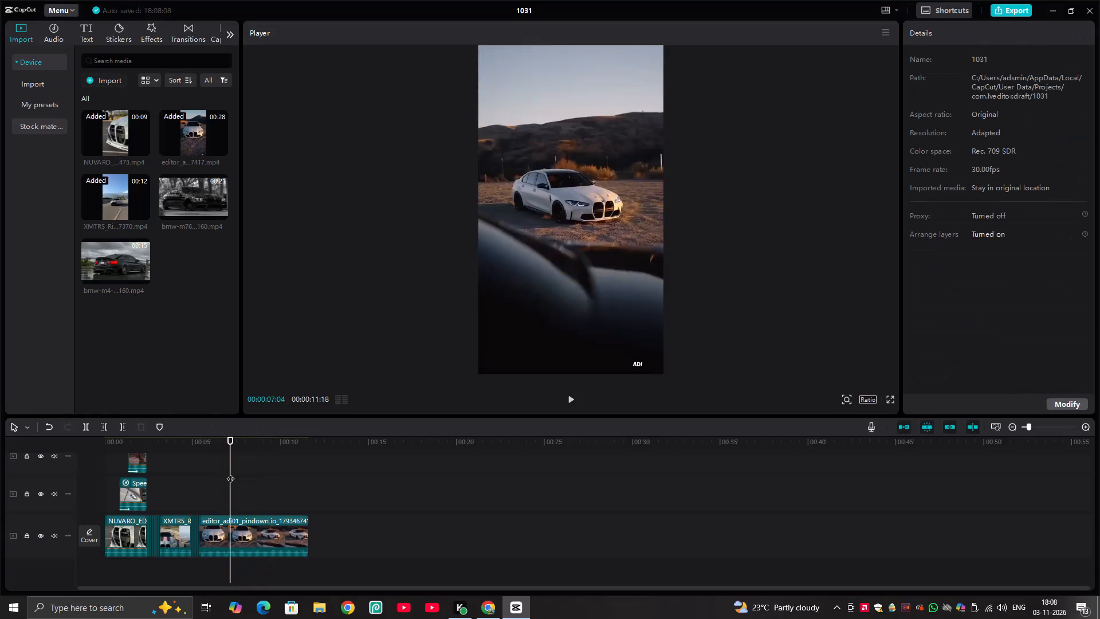
{"action": "left_click", "coordinate": [87, 423]}
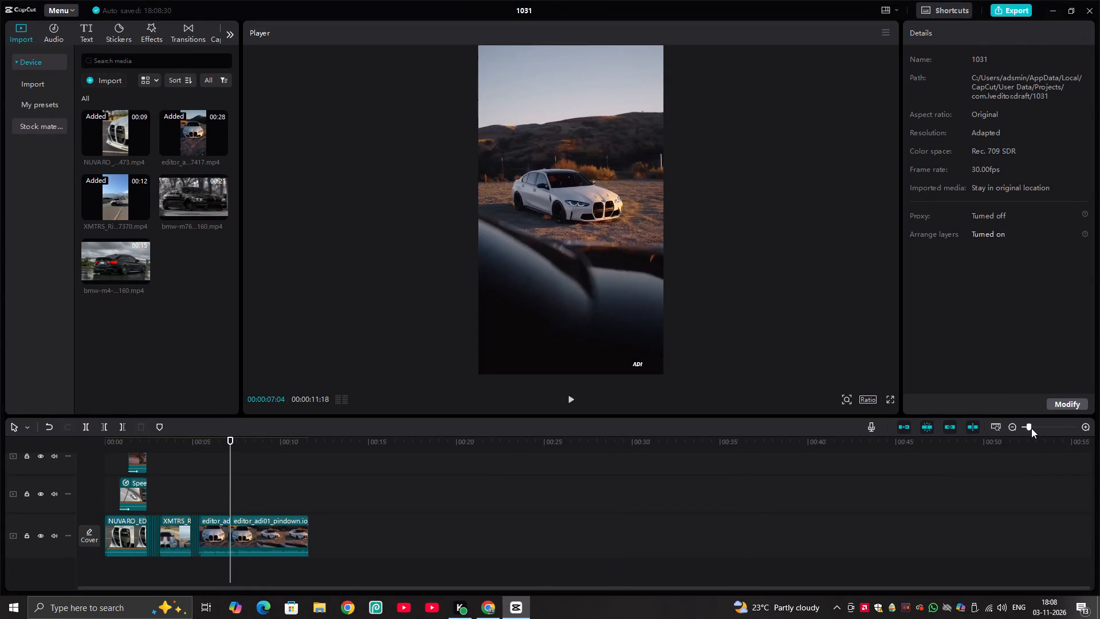
Play on from the first split to find the next cut and split the last editor_adi01 clip at 00:00:09:14.
{"action": "left_click", "coordinate": [1036, 428]}
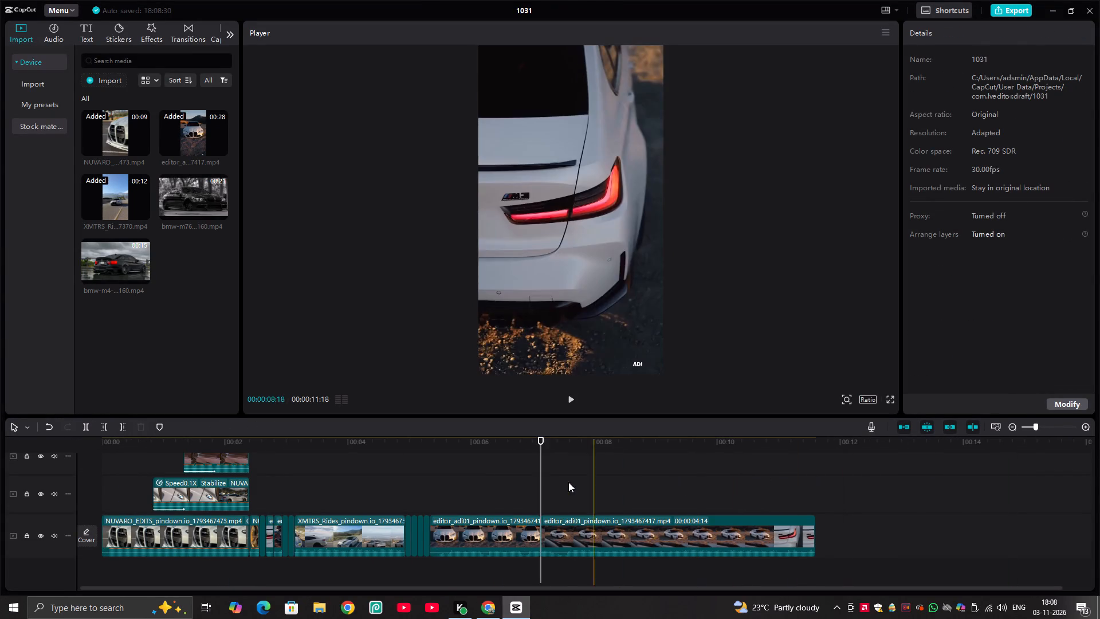
{"action": "key", "text": "space"}
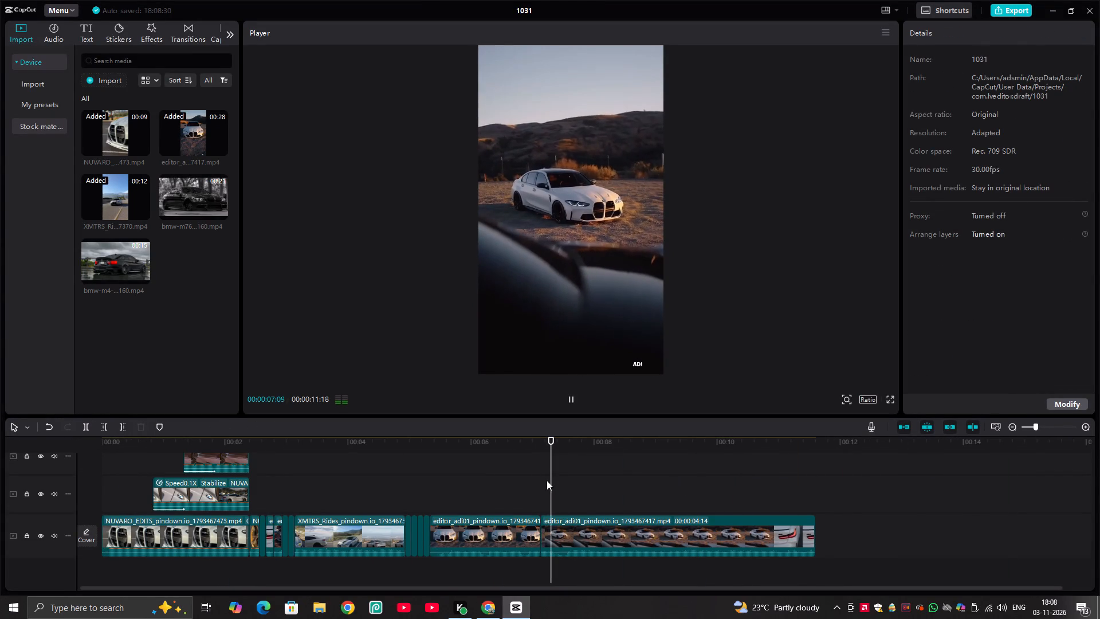
{"action": "key", "text": "space"}
{"action": "key", "text": "space"}
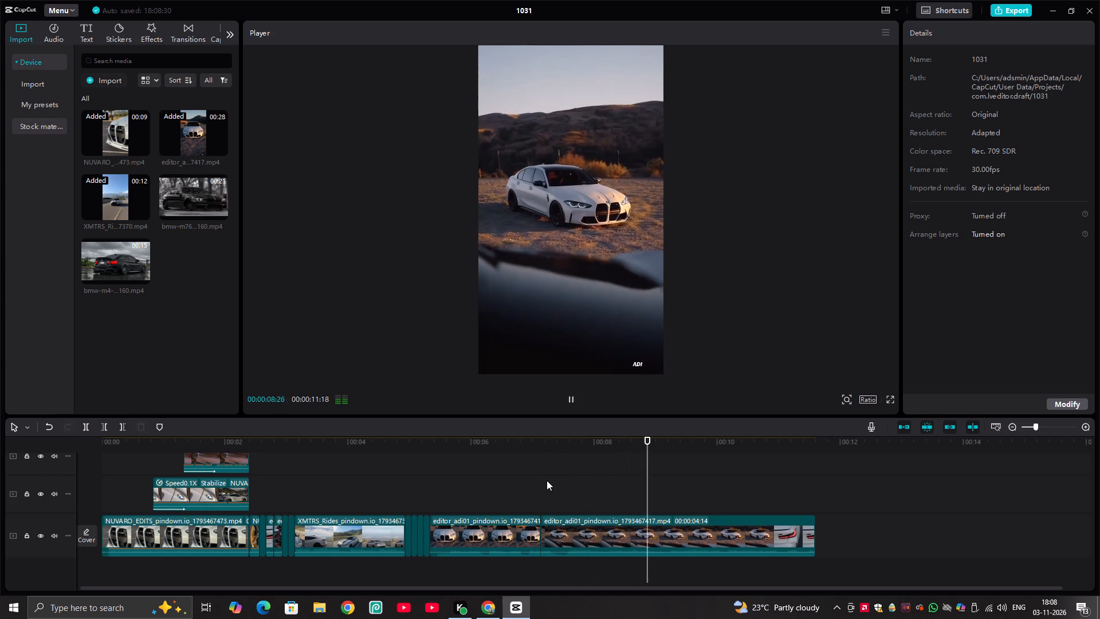
{"action": "key", "text": "space"}
{"action": "key", "text": "space"}
{"action": "key", "text": "space"}
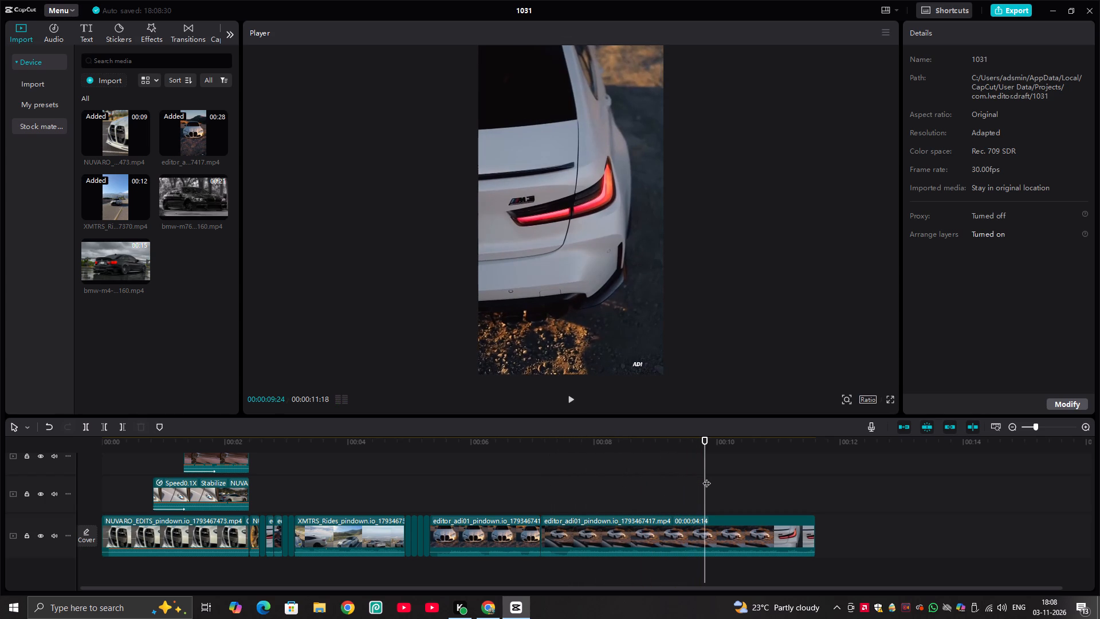
{"action": "left_click", "coordinate": [685, 471]}
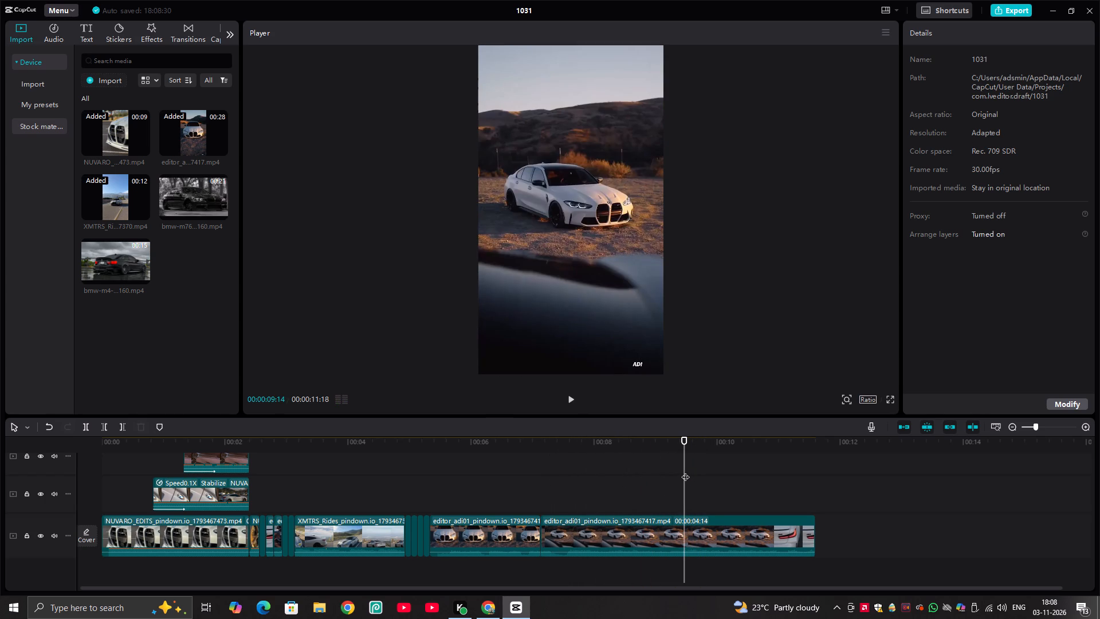
{"action": "left_click", "coordinate": [84, 427]}
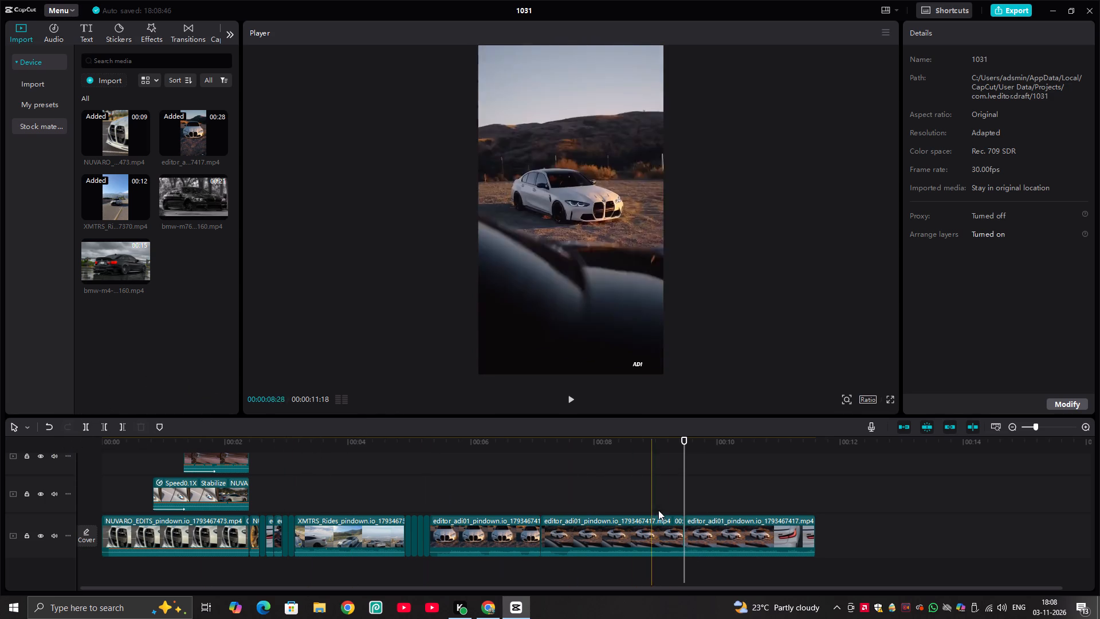
Play the last editor_adi01 segment from the split at about 00:00:09:14 to the end of the edit.
{"action": "left_click", "coordinate": [695, 504]}
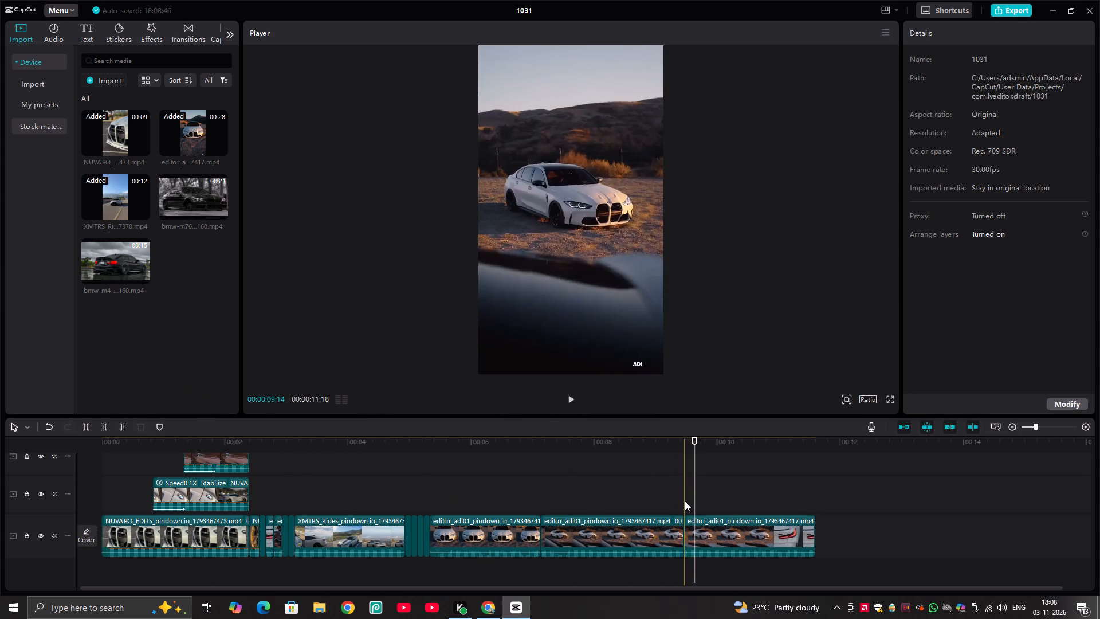
{"action": "left_click", "coordinate": [685, 501]}
{"action": "key", "text": "space"}
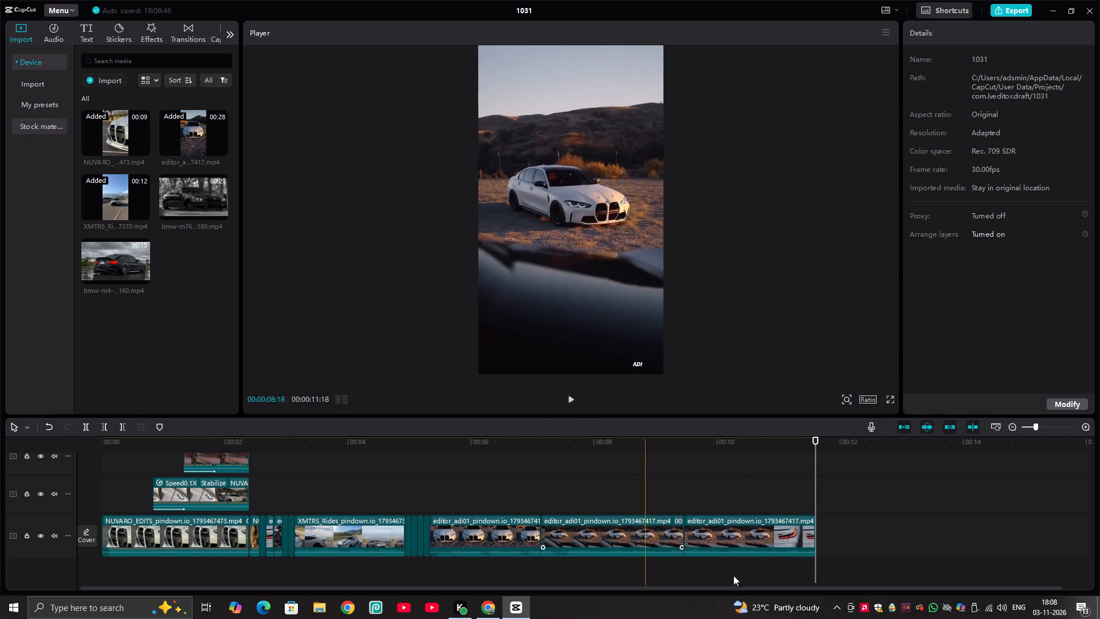
Extend the end of the last editor_adi01 segment to a duration of about 00:00:05:06.
{"action": "left_click", "coordinate": [761, 539]}
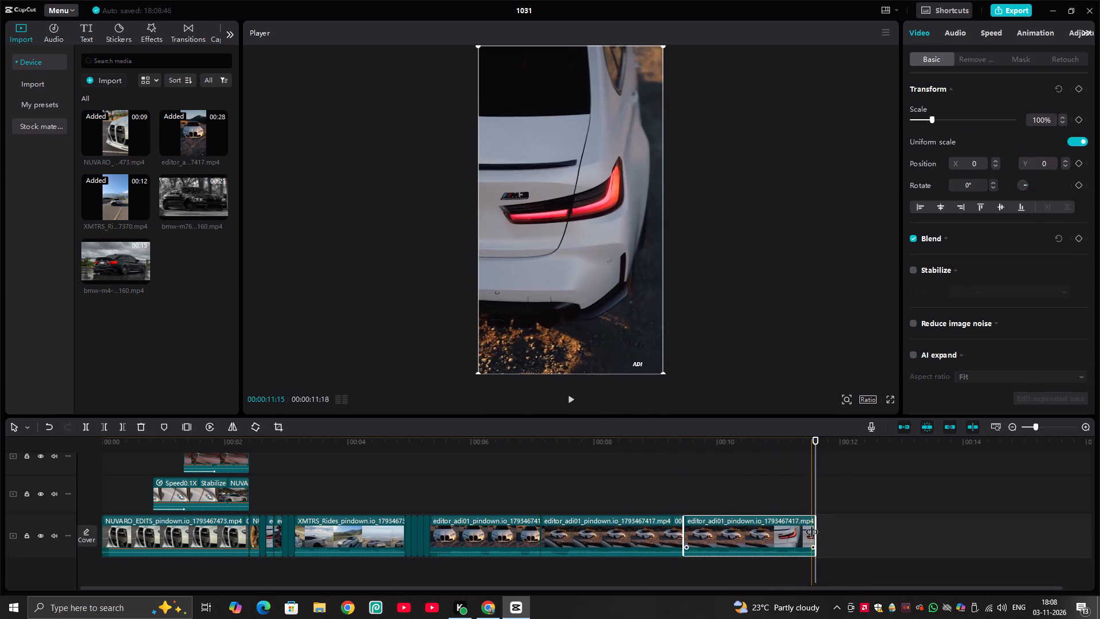
{"action": "left_click_drag", "start_coordinate": [815, 532], "coordinate": [911, 530]}
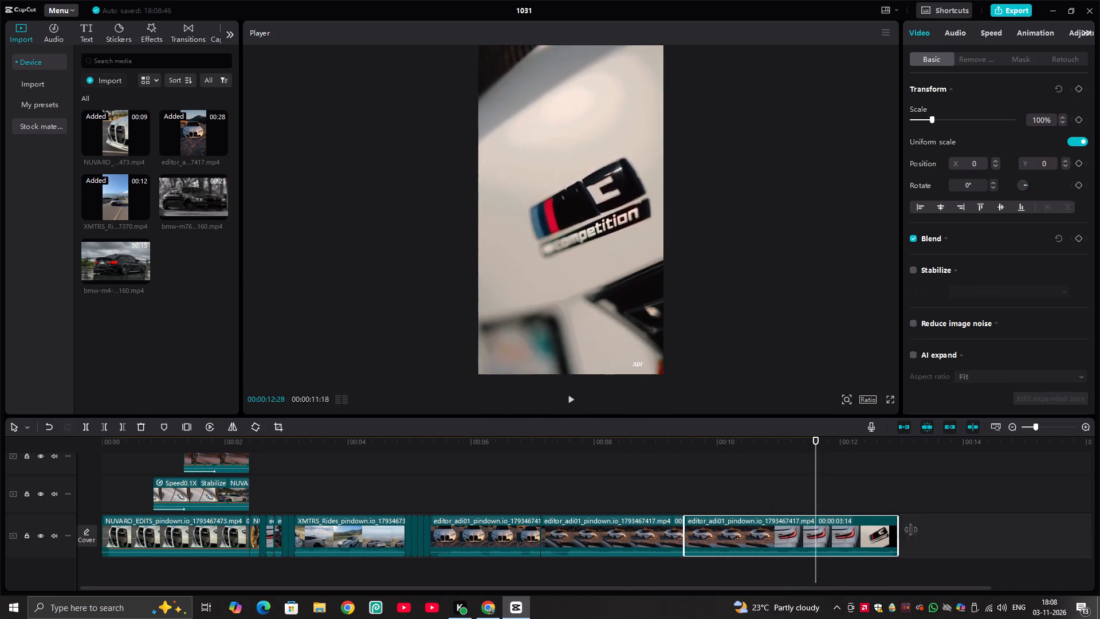
{"action": "left_click_drag", "start_coordinate": [911, 530], "coordinate": [1001, 547]}
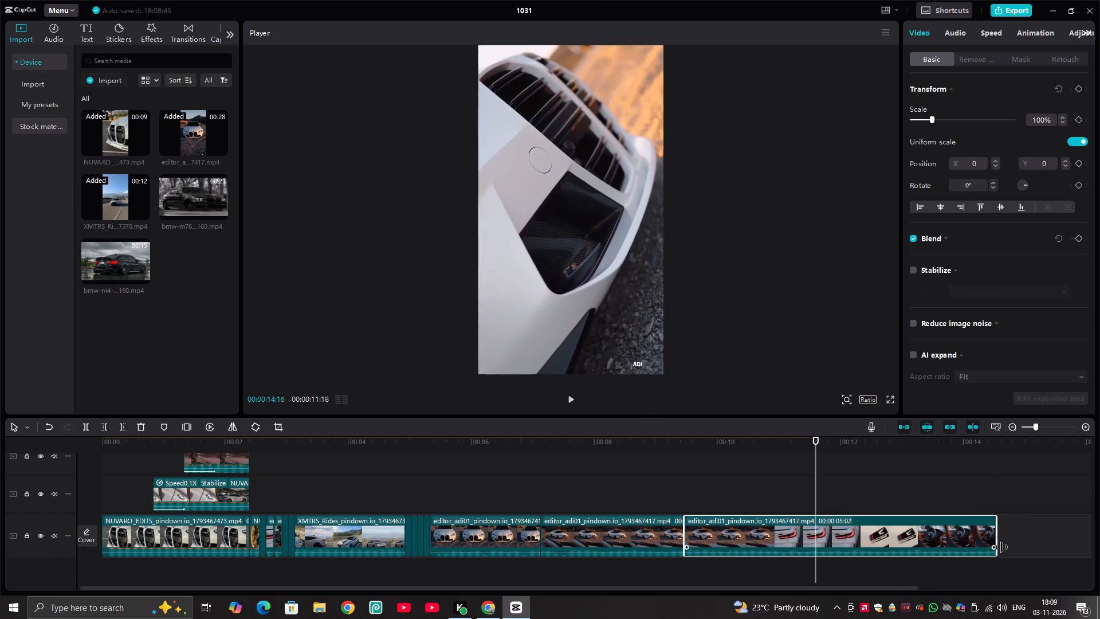
{"action": "left_click_drag", "start_coordinate": [1001, 547], "coordinate": [1004, 544]}
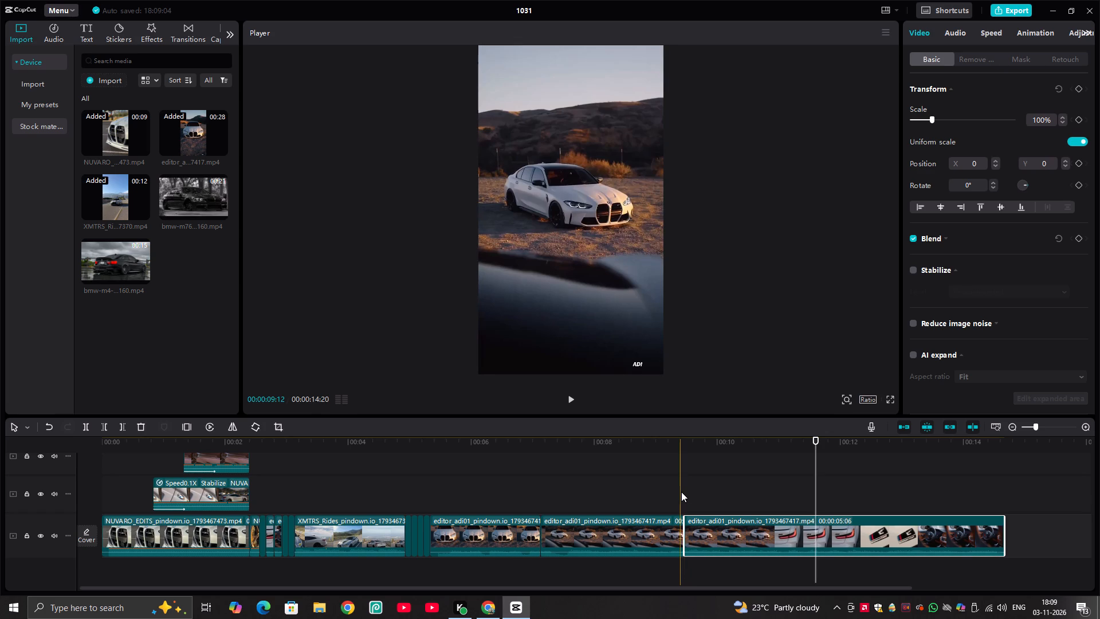
Play the extended last segment to find the shot change and split it at 00:00:11:27.
{"action": "key", "text": "space"}
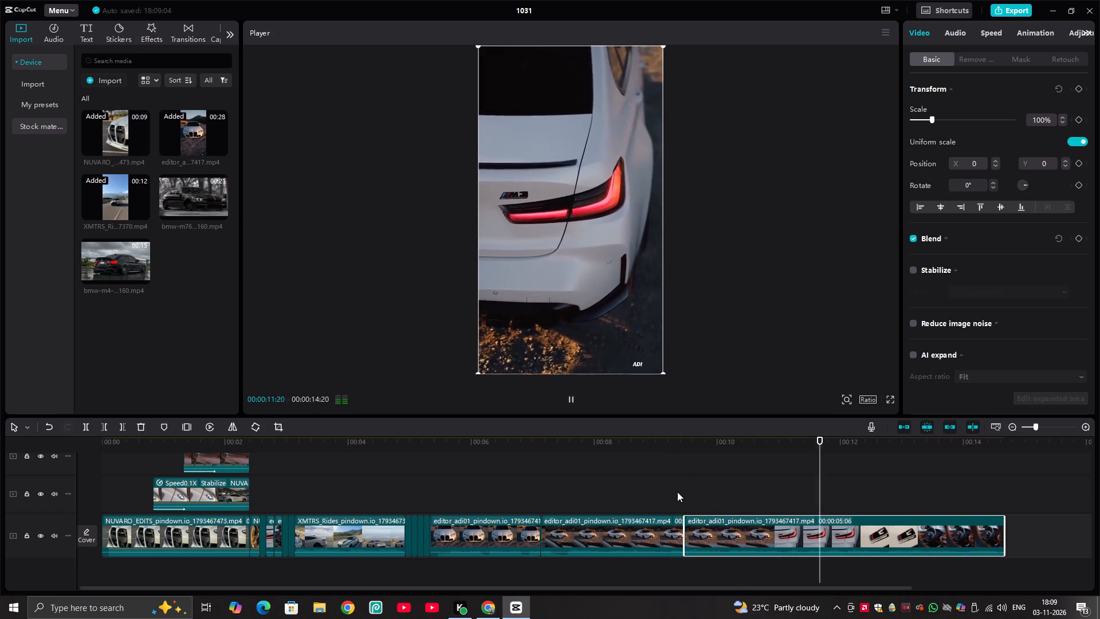
{"action": "key", "text": "space"}
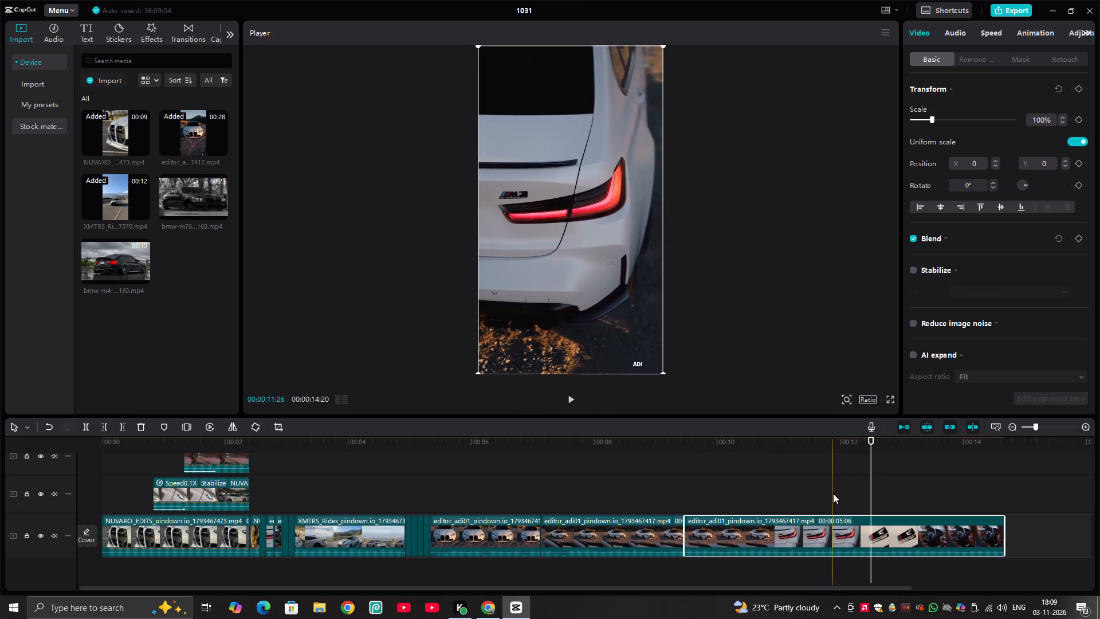
{"action": "left_click", "coordinate": [835, 493]}
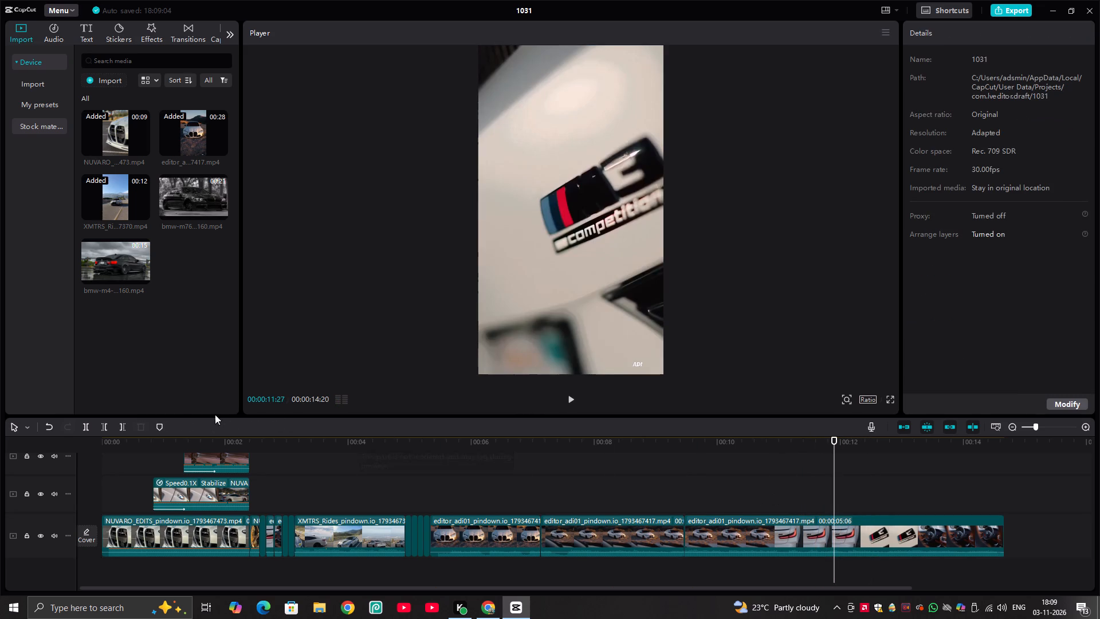
{"action": "left_click", "coordinate": [88, 426]}
{"action": "key", "text": "space"}
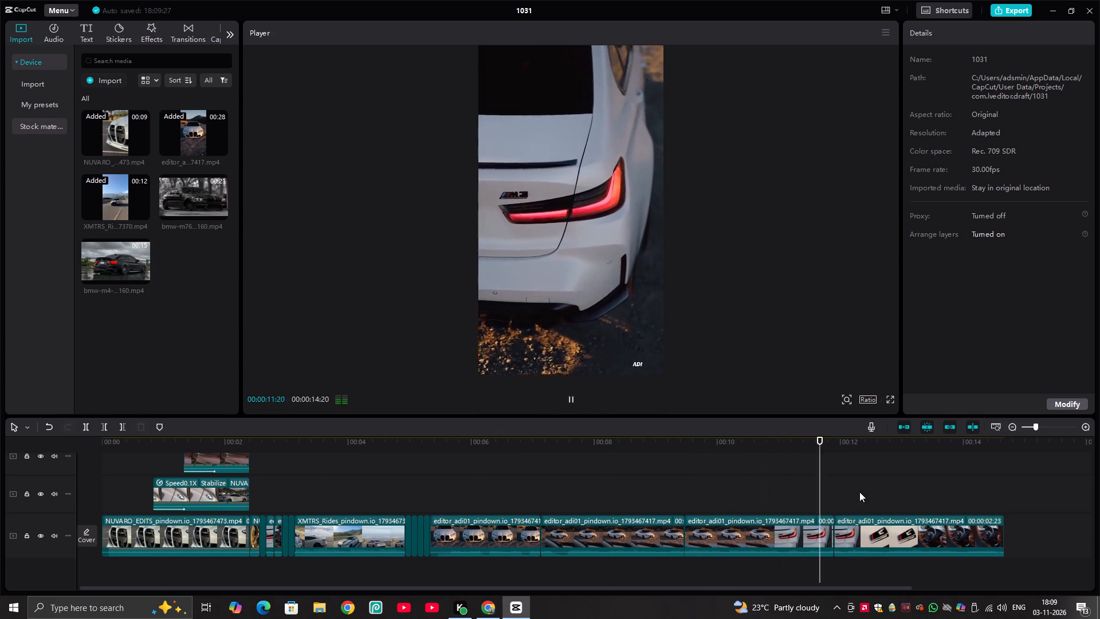
{"action": "key", "text": "space"}
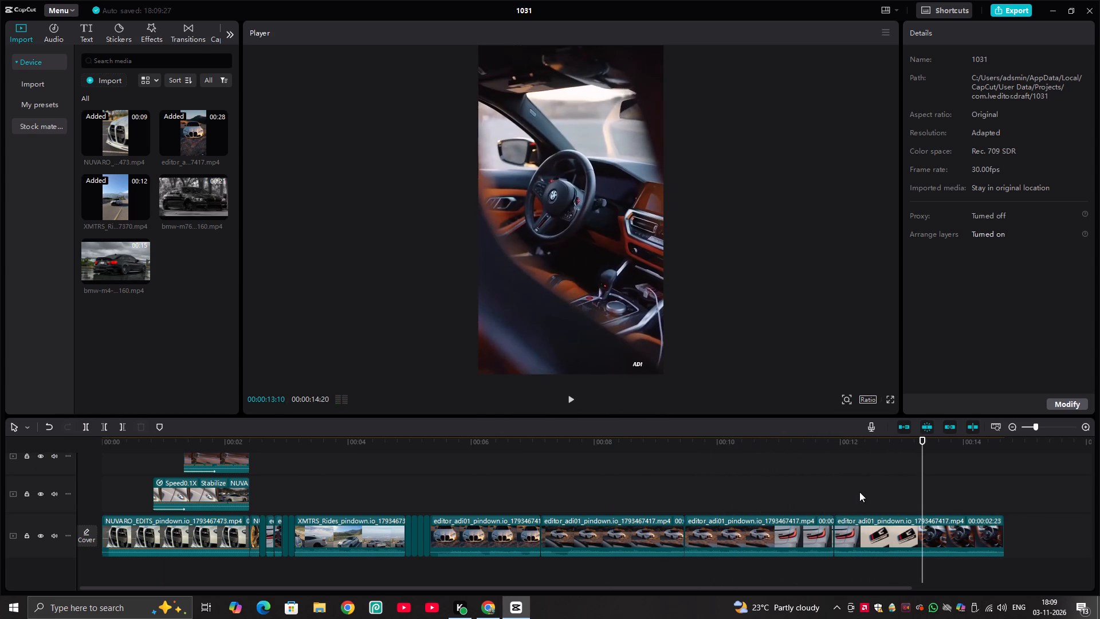
{"action": "left_click", "coordinate": [901, 491]}
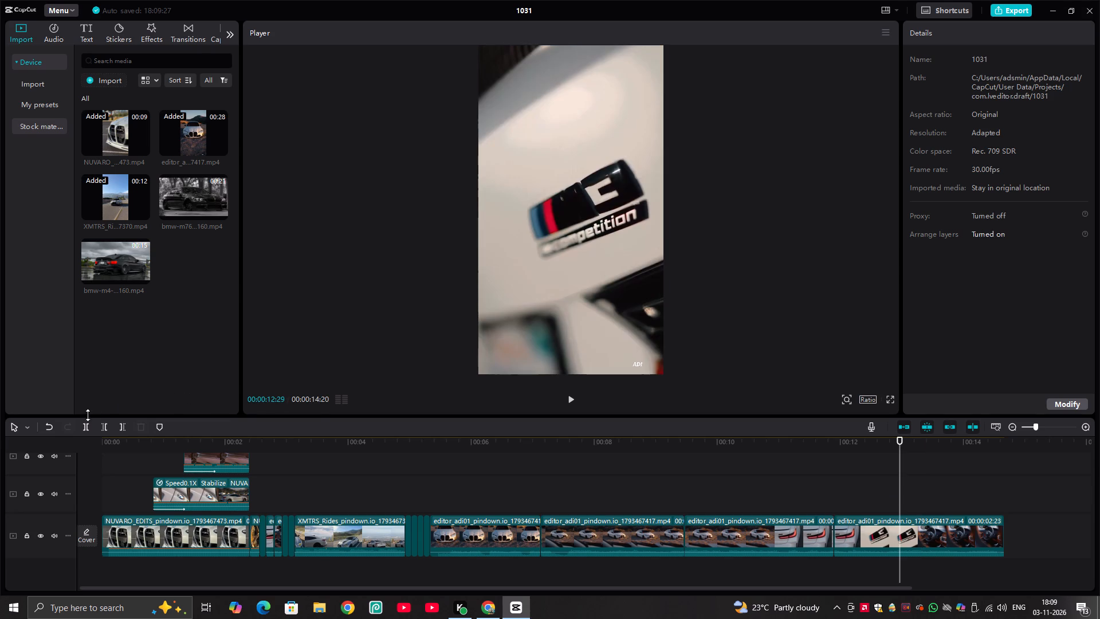
{"action": "left_click", "coordinate": [80, 426]}
Play the steering-wheel interior shot, split it at 00:00:14:06 and delete the remaining piece after the split.
{"action": "key", "text": "space"}
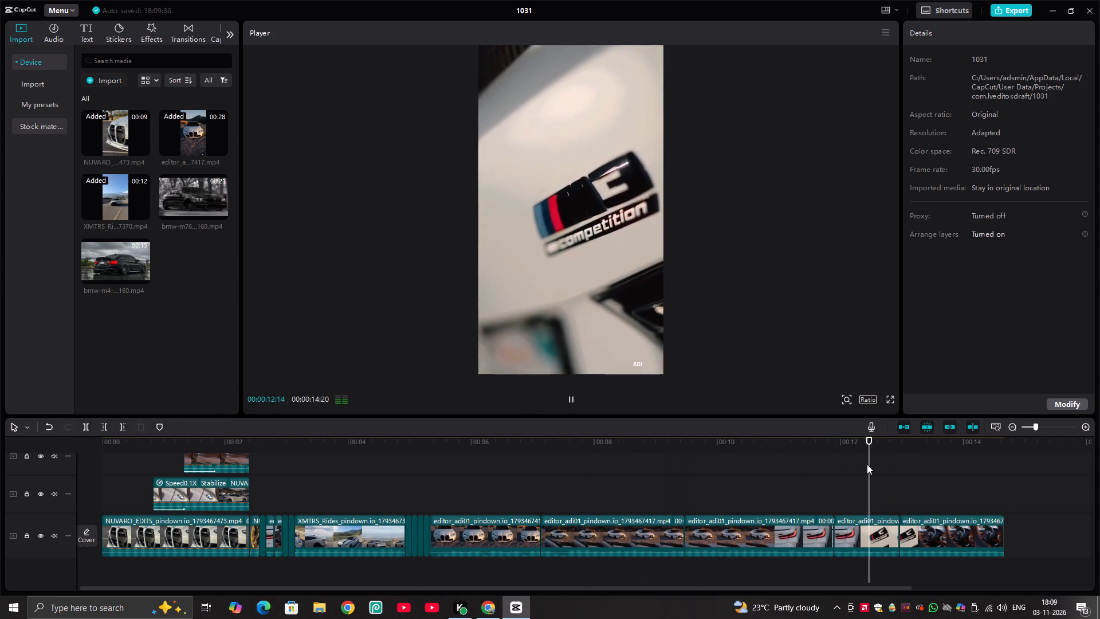
{"action": "key", "text": "space"}
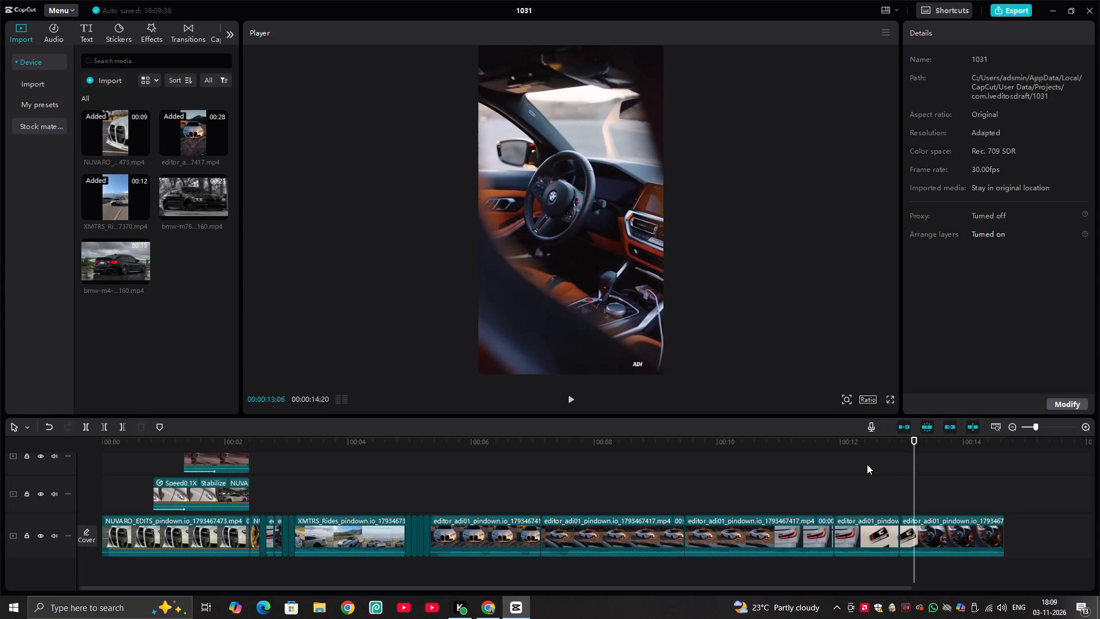
{"action": "key", "text": "space"}
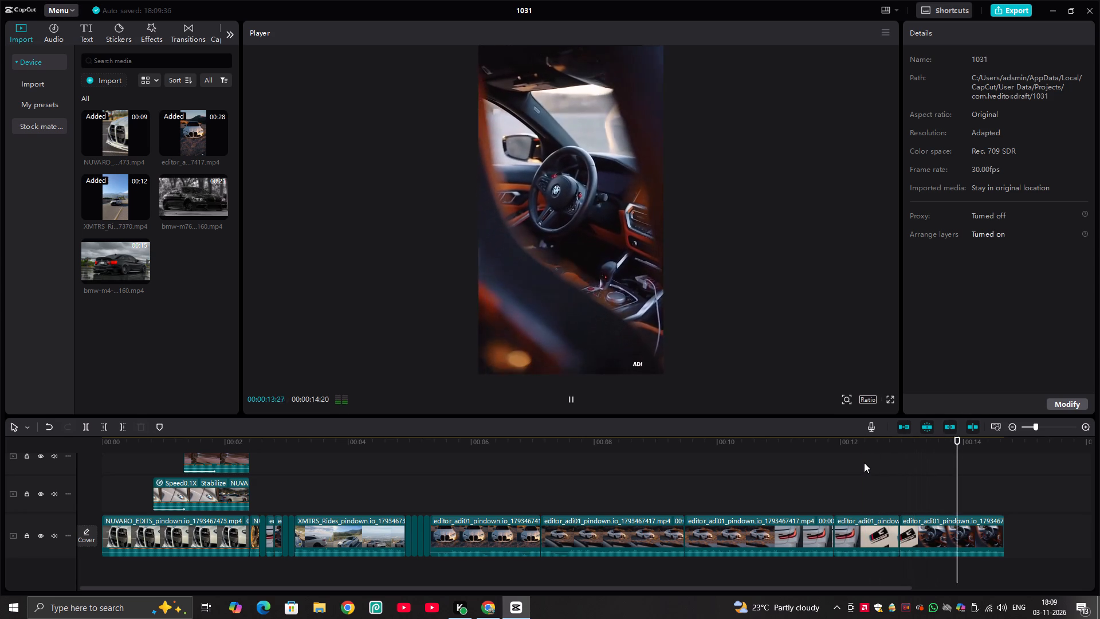
{"action": "key", "text": "space"}
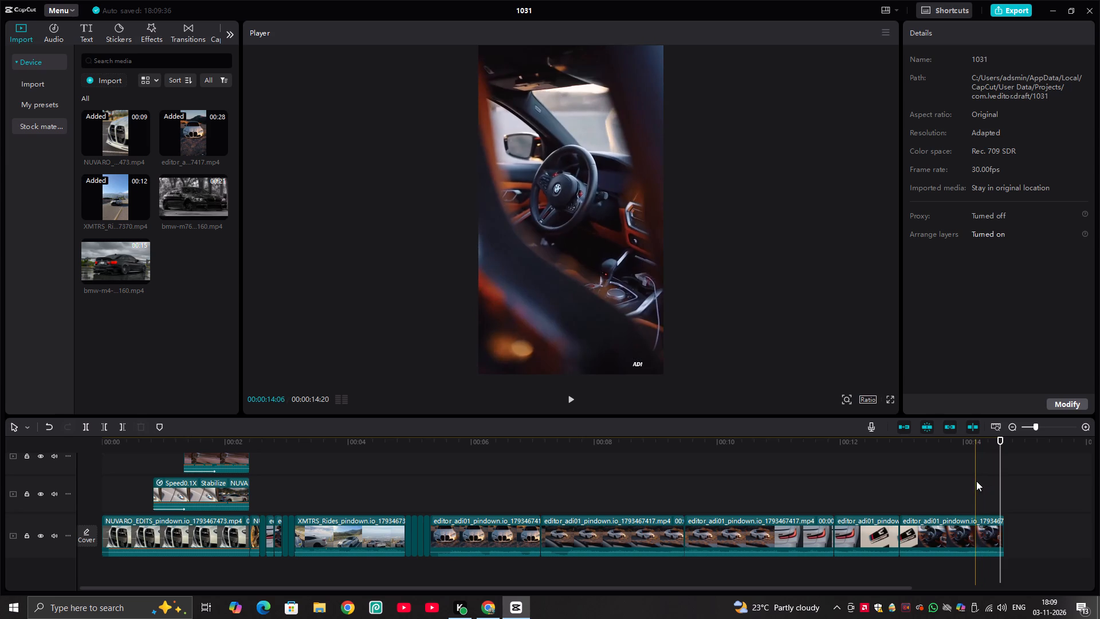
{"action": "left_click", "coordinate": [976, 481]}
{"action": "left_click", "coordinate": [981, 525]}
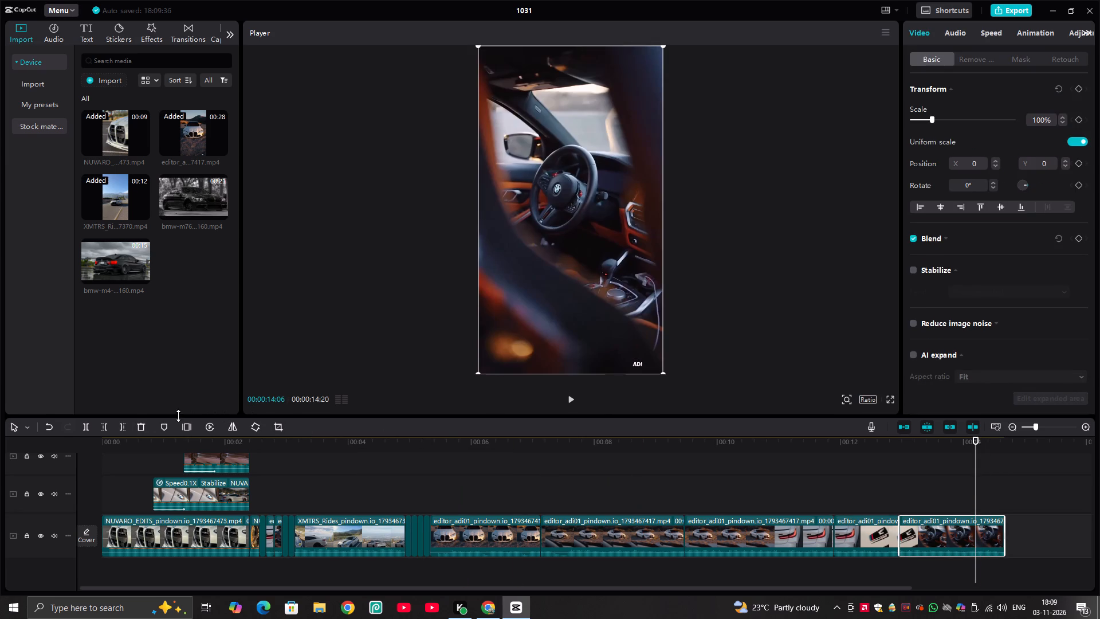
{"action": "left_click", "coordinate": [84, 430]}
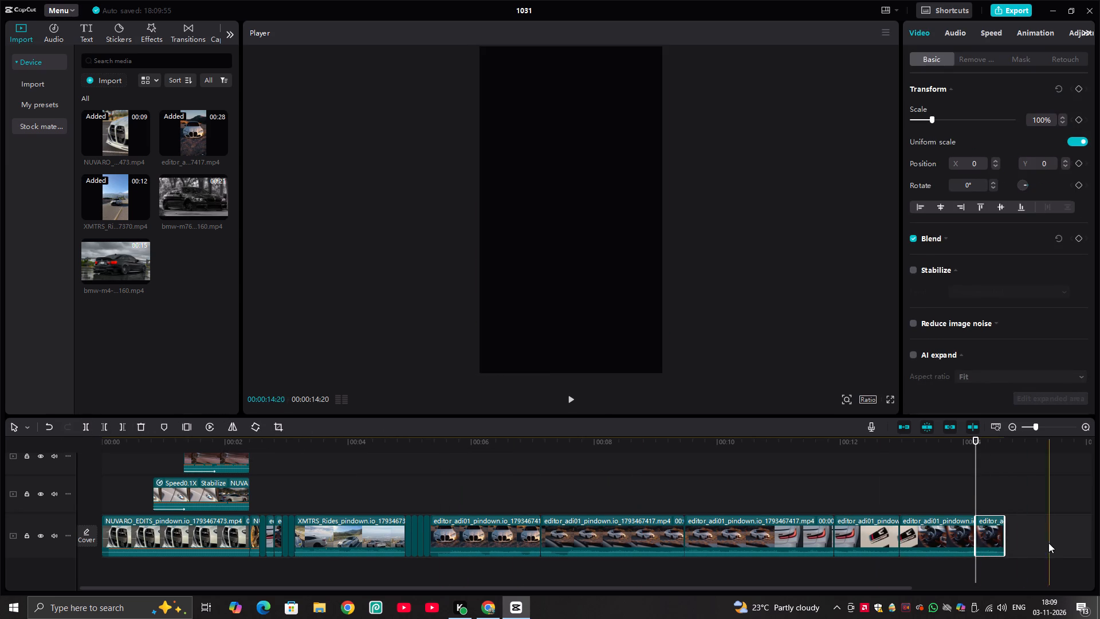
{"action": "left_click", "coordinate": [984, 536]}
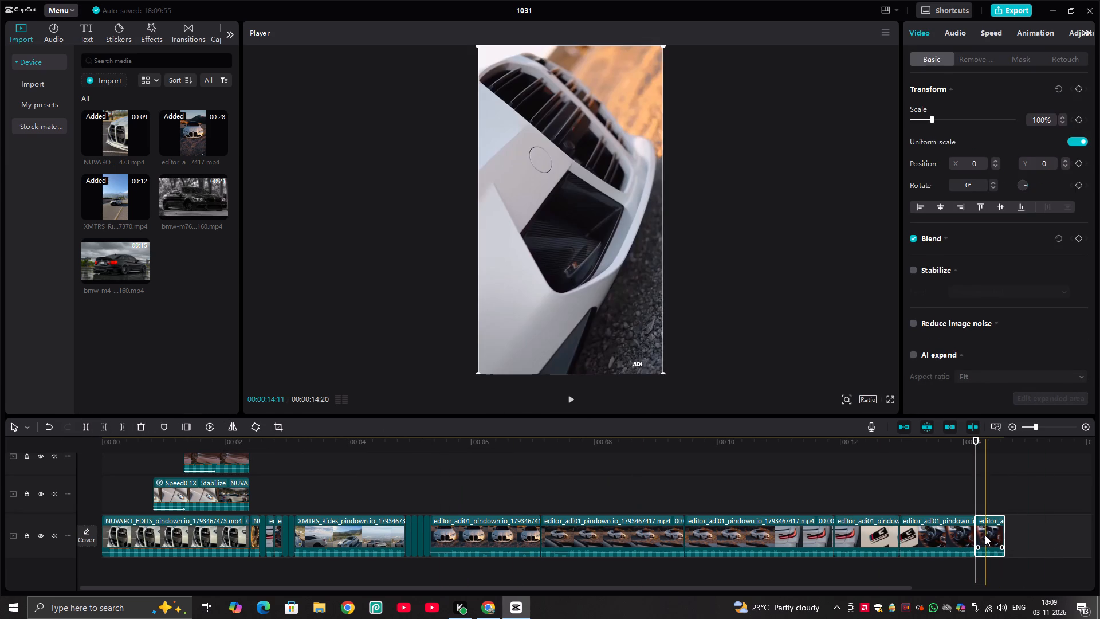
{"action": "key", "text": "Delete"}
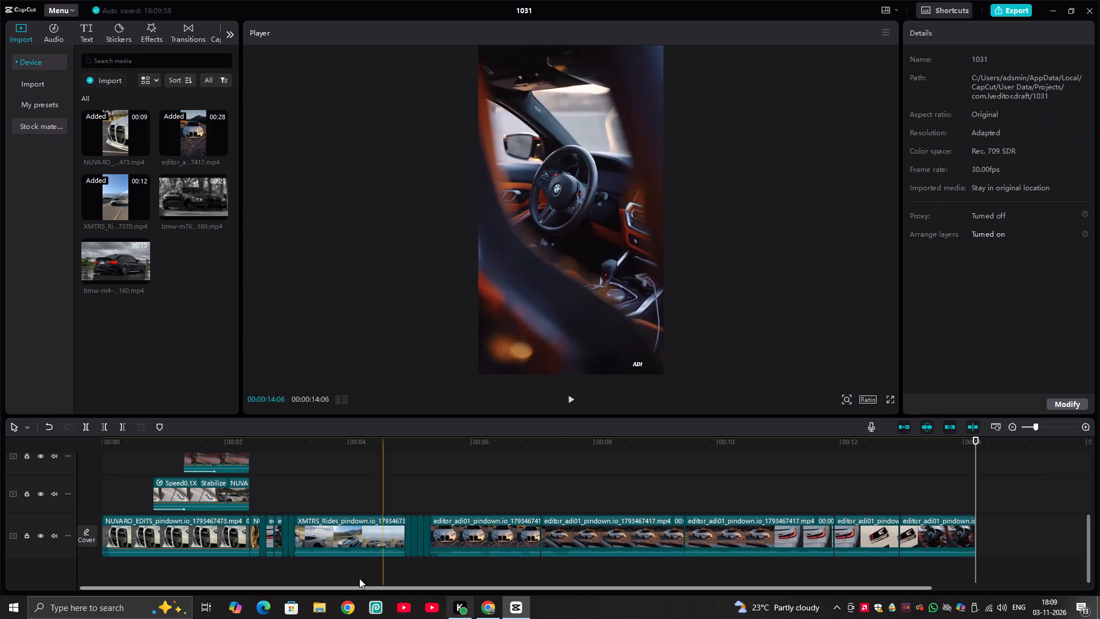
Move the second editor_adi01 segment to the end of the main track, followed by the first segment with the front view of the car.
{"action": "left_click_drag", "start_coordinate": [592, 535], "coordinate": [776, 550]}
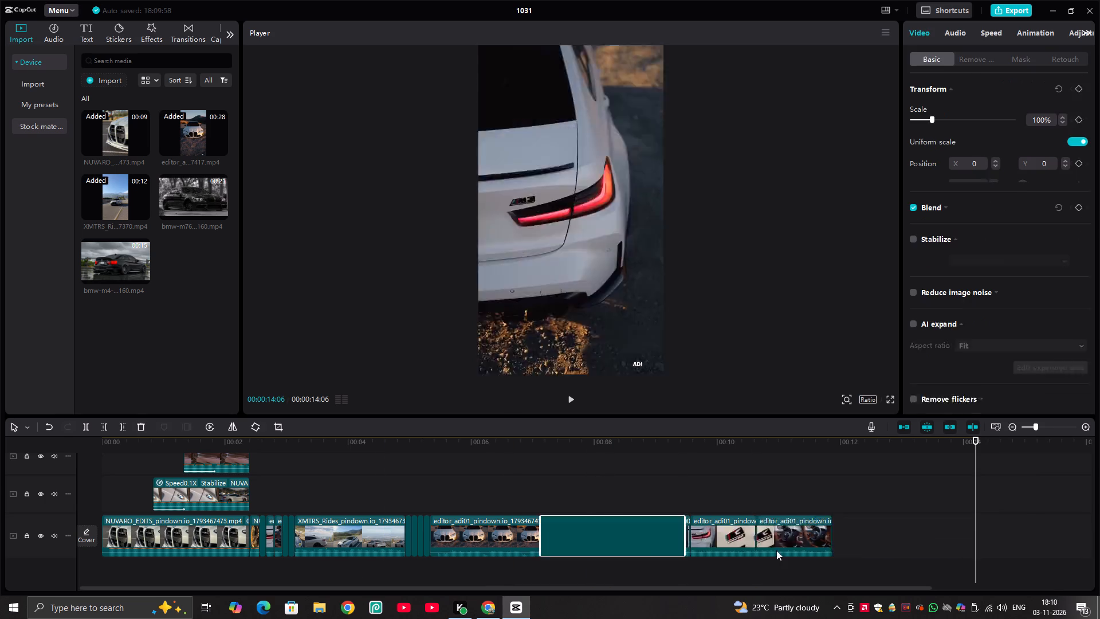
{"action": "left_click_drag", "start_coordinate": [776, 550], "coordinate": [883, 535]}
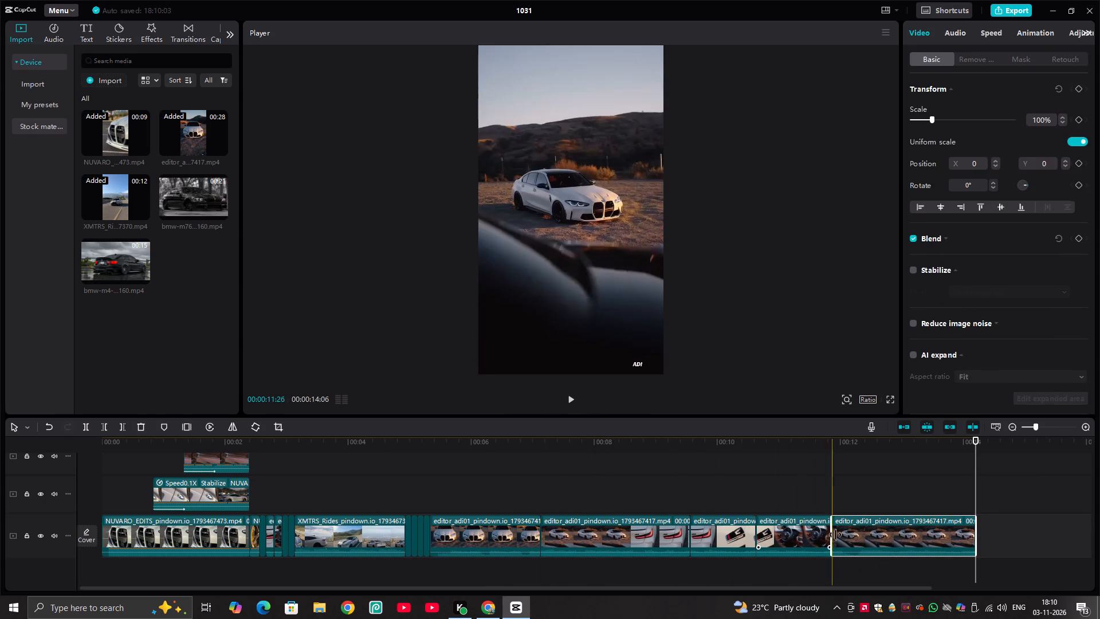
{"action": "left_click", "coordinate": [649, 536]}
{"action": "left_click", "coordinate": [701, 536]}
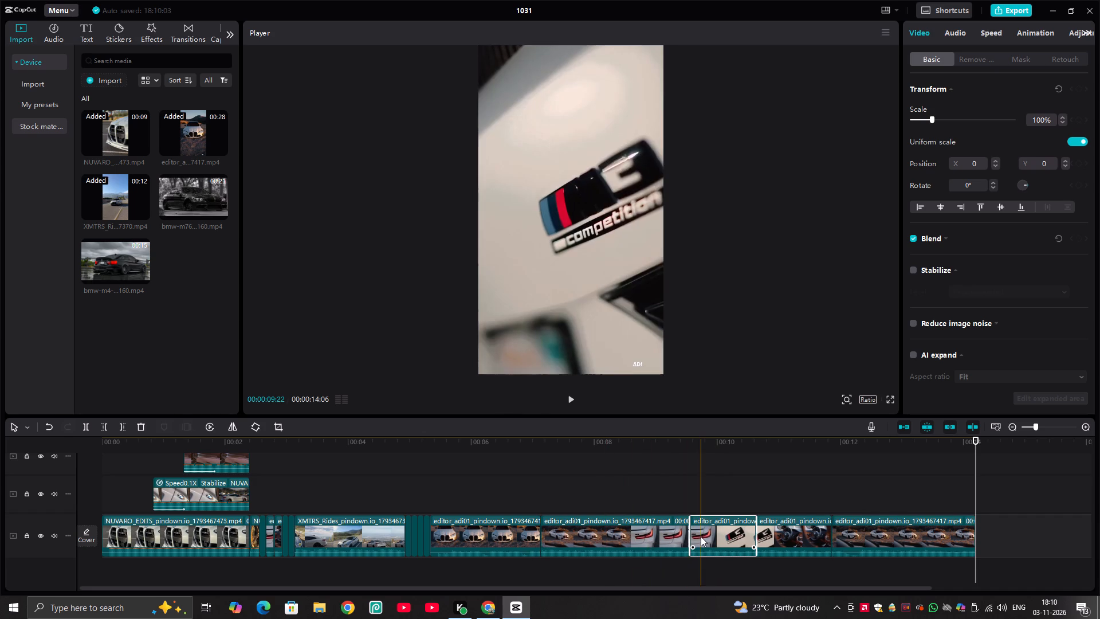
{"action": "left_click", "coordinate": [614, 537]}
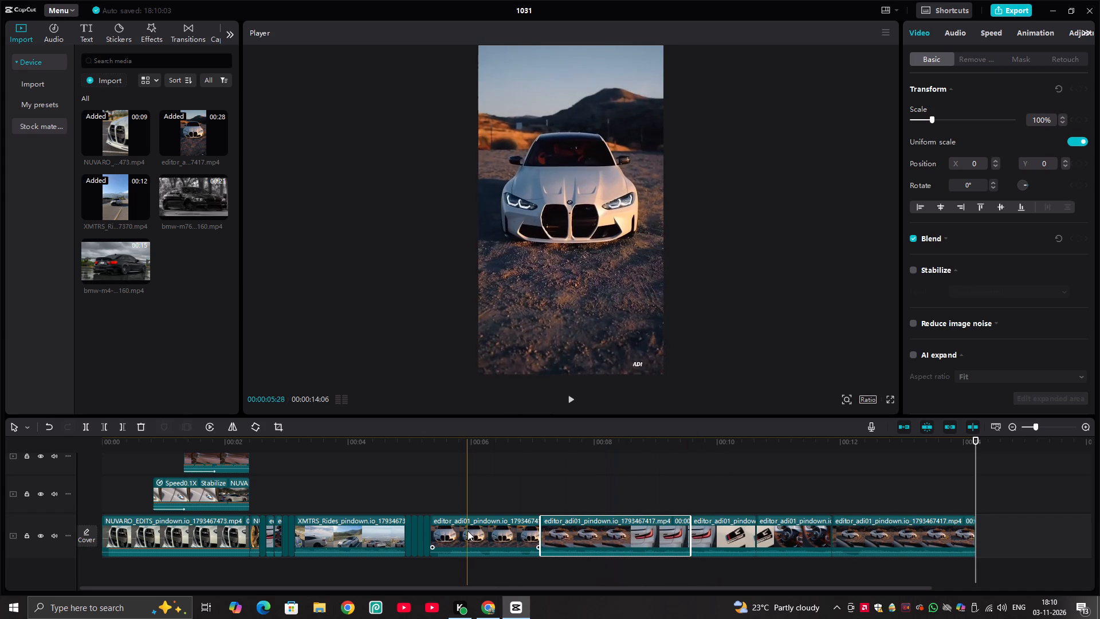
{"action": "left_click_drag", "start_coordinate": [462, 530], "coordinate": [995, 524]}
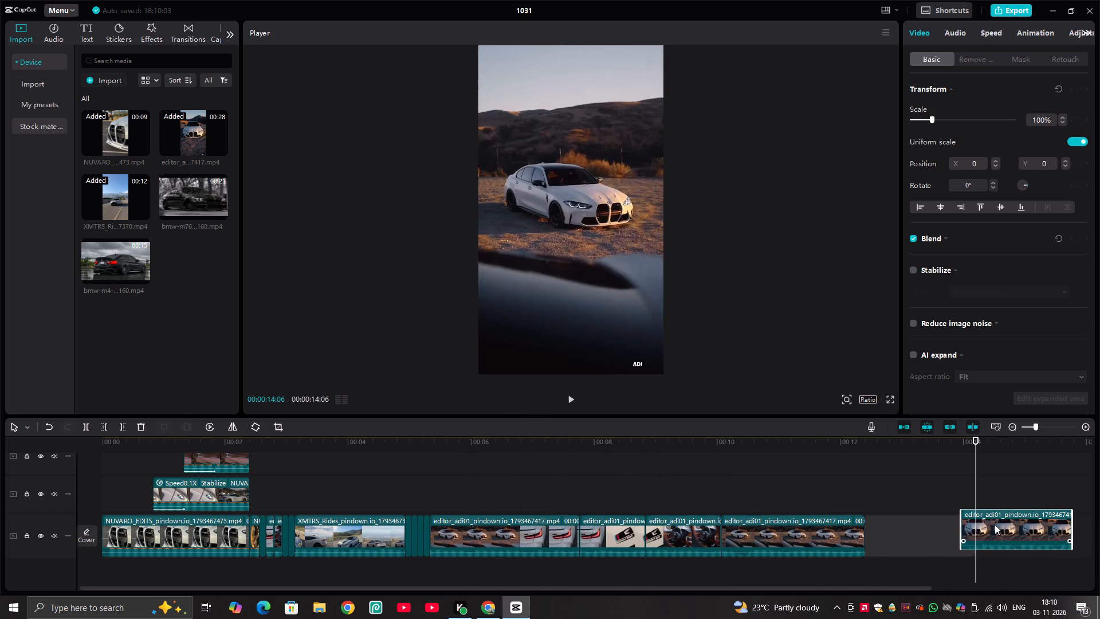
{"action": "left_click_drag", "start_coordinate": [995, 524], "coordinate": [900, 532]}
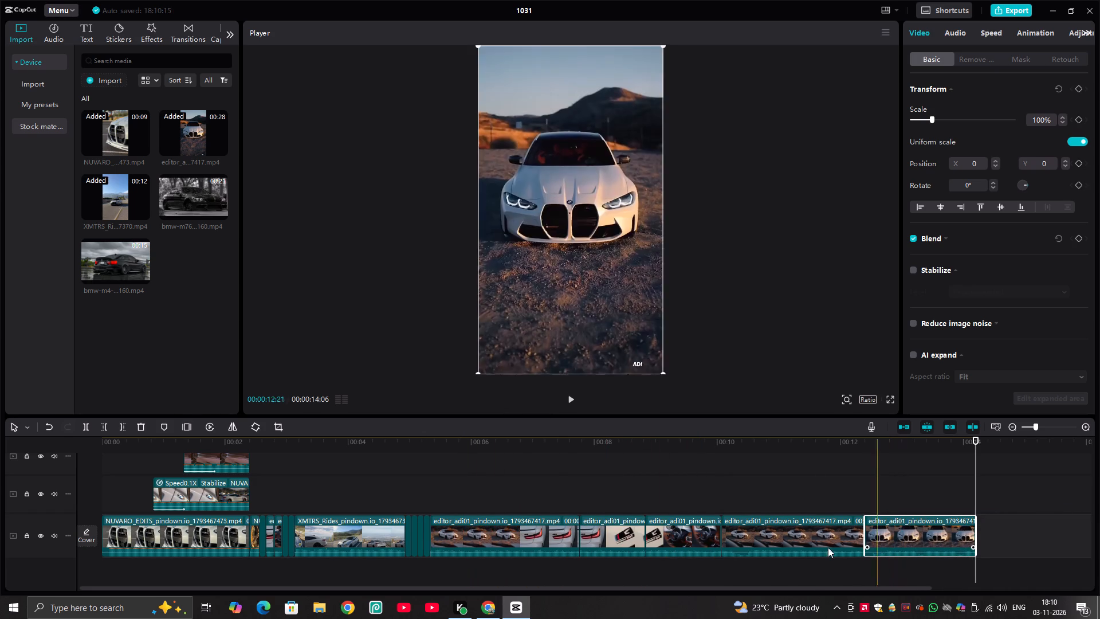
Set the speed of the first editor_adi01 segment, the one ending on the taillight shot, to 0.5x.
{"action": "left_click", "coordinate": [497, 530]}
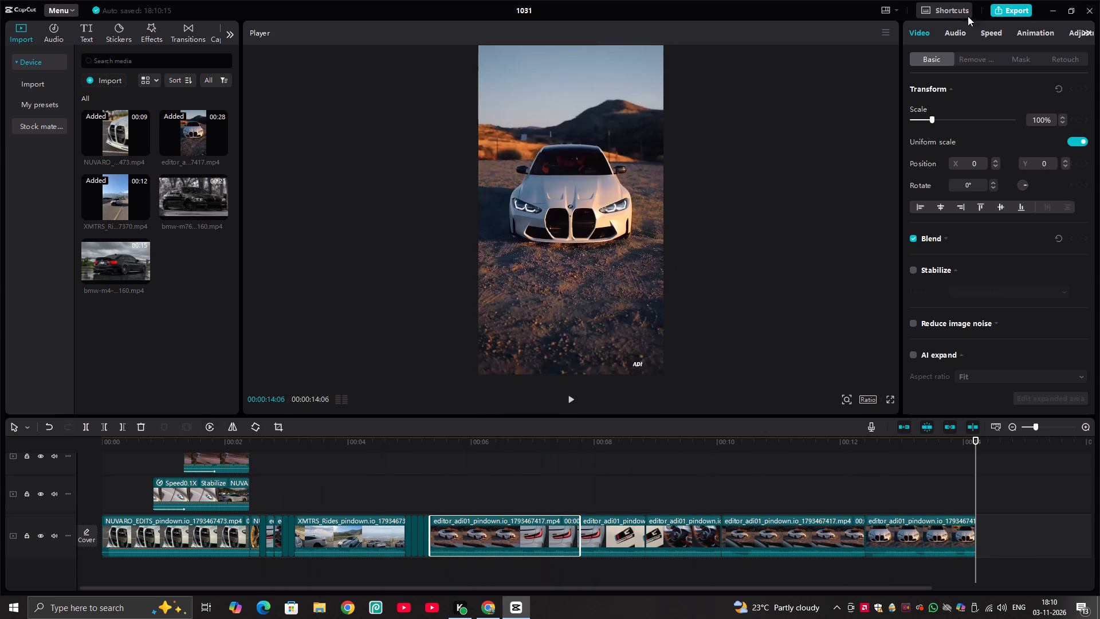
{"action": "left_click", "coordinate": [989, 32]}
{"action": "left_click", "coordinate": [918, 105]}
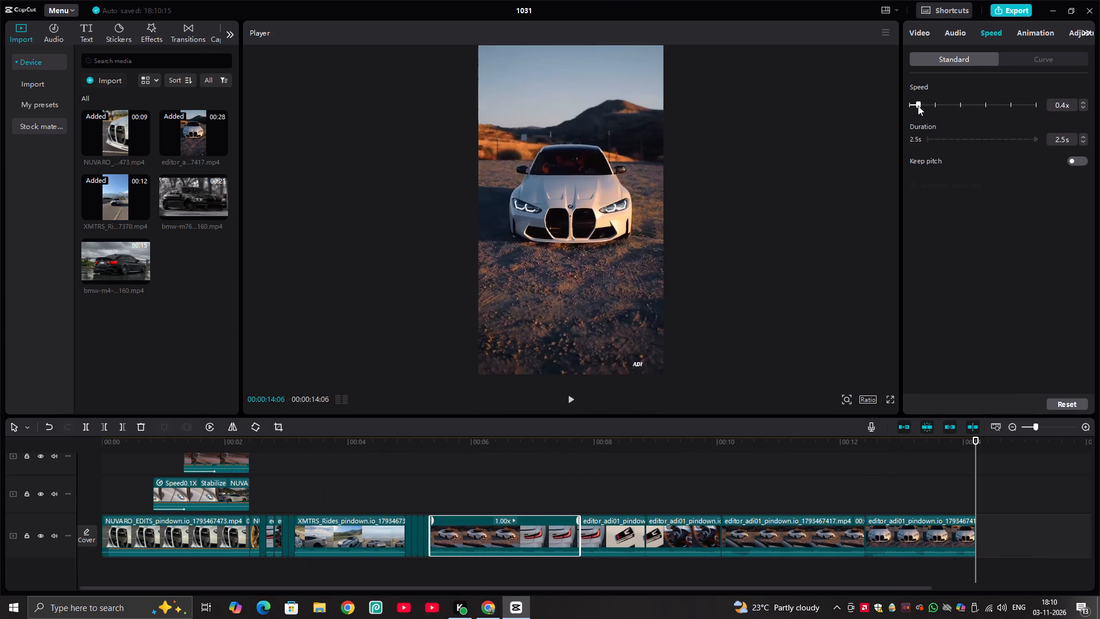
{"action": "left_click", "coordinate": [921, 104]}
Play the slowed segment, split it at 00:00:08:12 and delete the part after the split.
{"action": "key", "text": "space"}
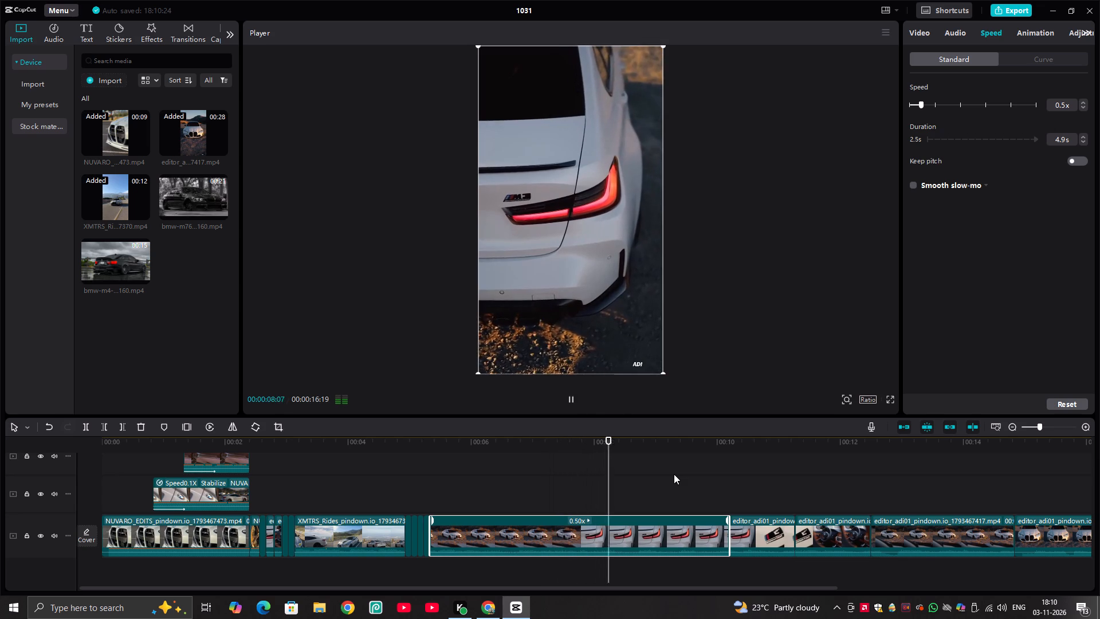
{"action": "key", "text": "space"}
{"action": "left_click", "coordinate": [619, 491]}
{"action": "left_click", "coordinate": [632, 535]}
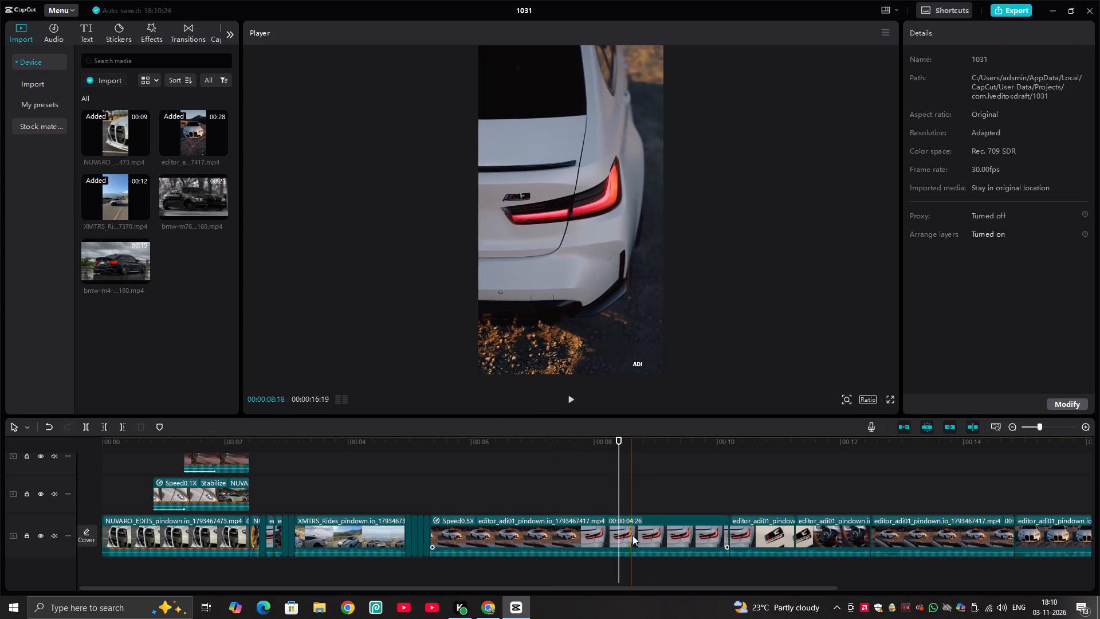
{"action": "left_click", "coordinate": [88, 426]}
{"action": "key", "text": "Delete"}
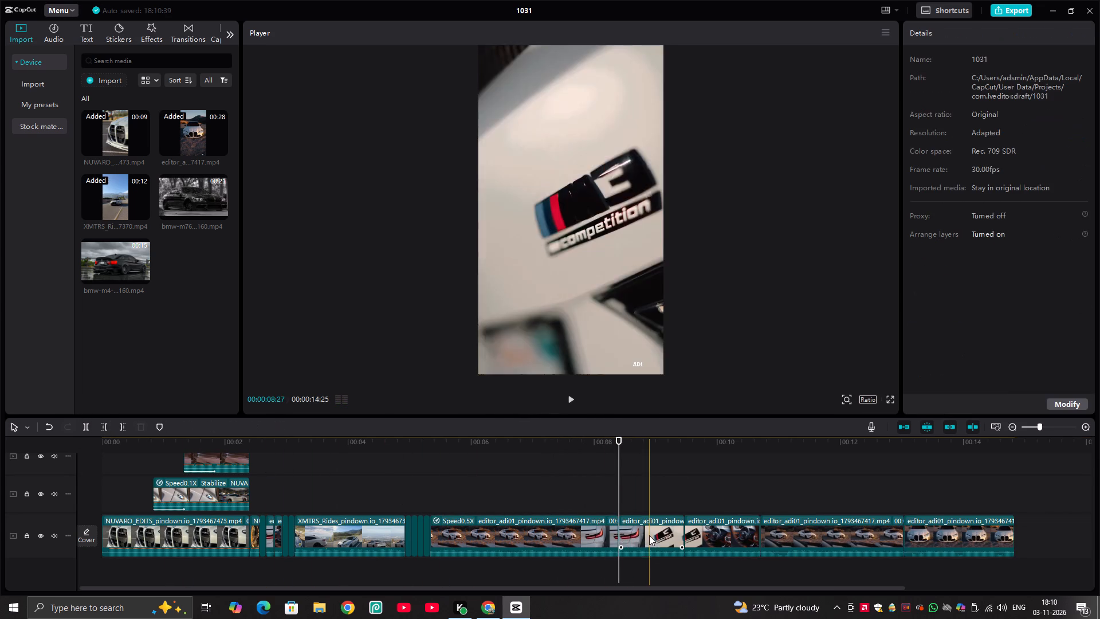
Play the edit from about 00:00:05:00 through the reordered segments, and set the competition badge segment's speed to 1.3x.
{"action": "left_click", "coordinate": [411, 473]}
{"action": "key", "text": "space"}
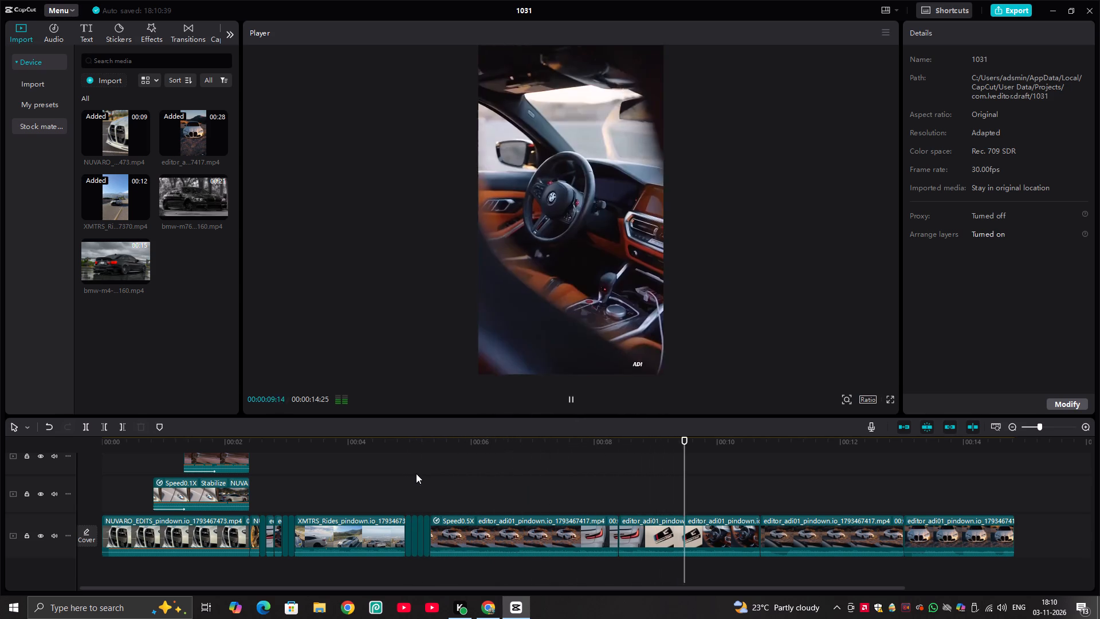
{"action": "key", "text": "space"}
{"action": "left_click", "coordinate": [643, 526]}
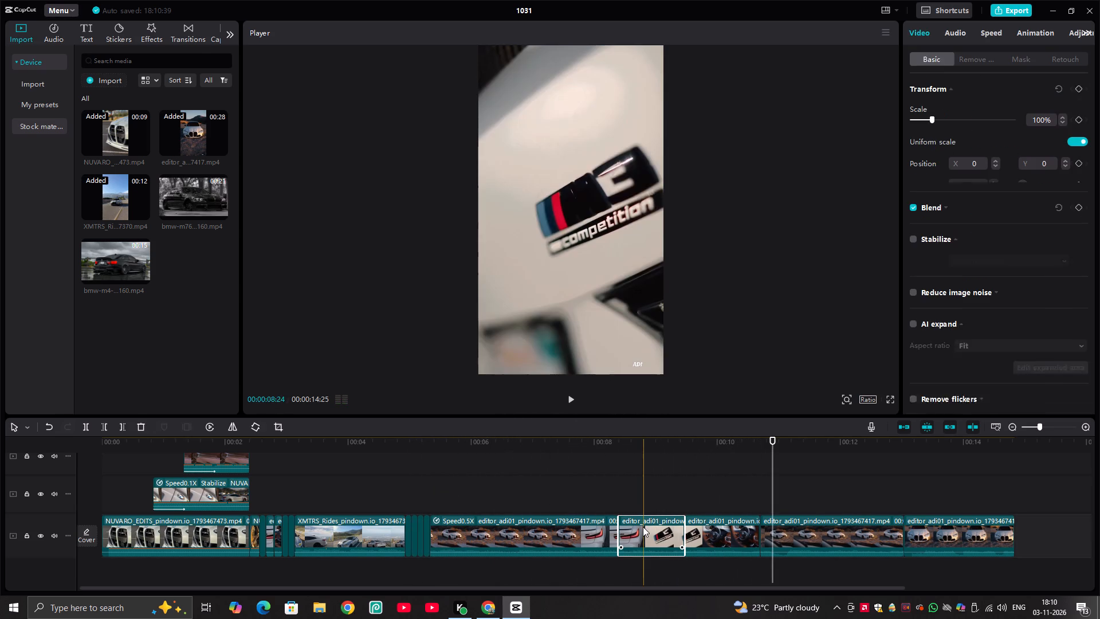
{"action": "left_click", "coordinate": [991, 34]}
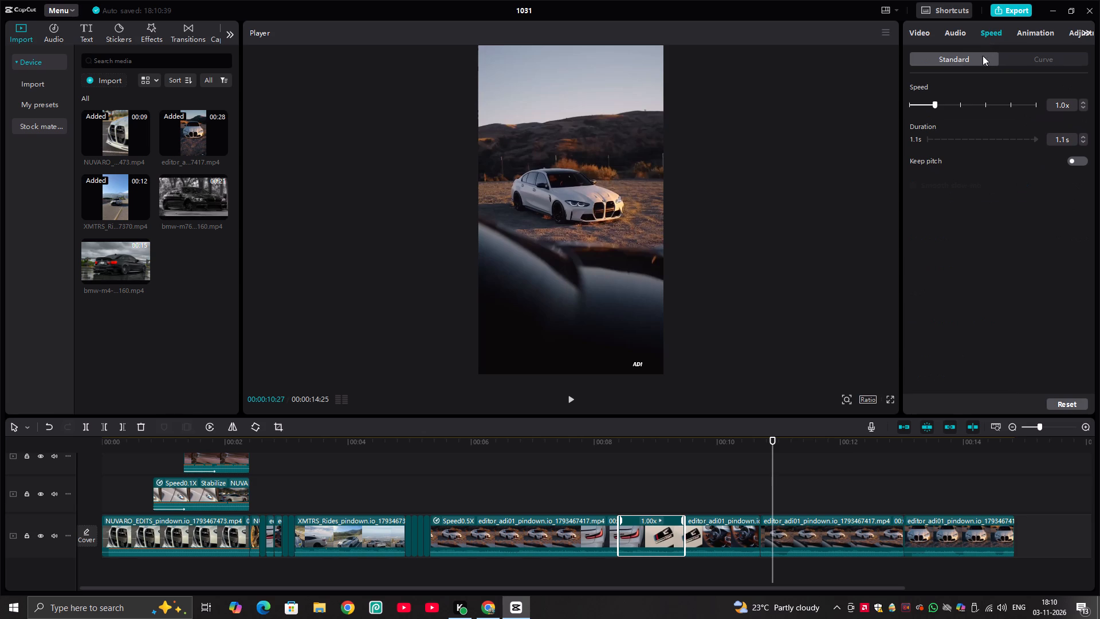
{"action": "left_click", "coordinate": [943, 105]}
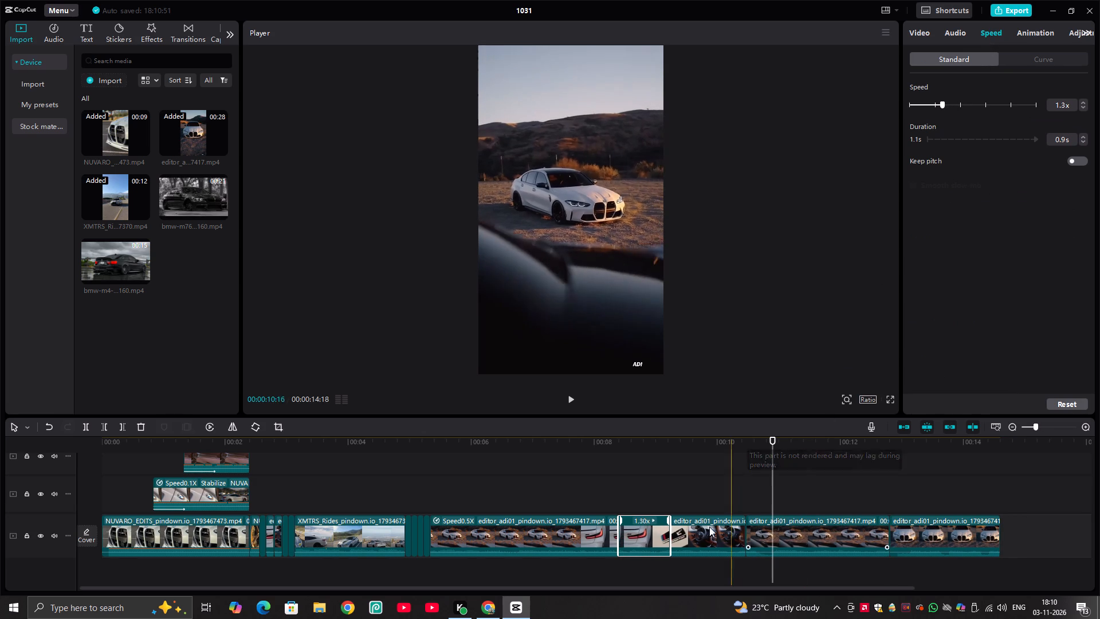
Set the steering wheel interior segment's speed to 1.4x and play the edit onward into the front-view segment.
{"action": "left_click", "coordinate": [669, 525]}
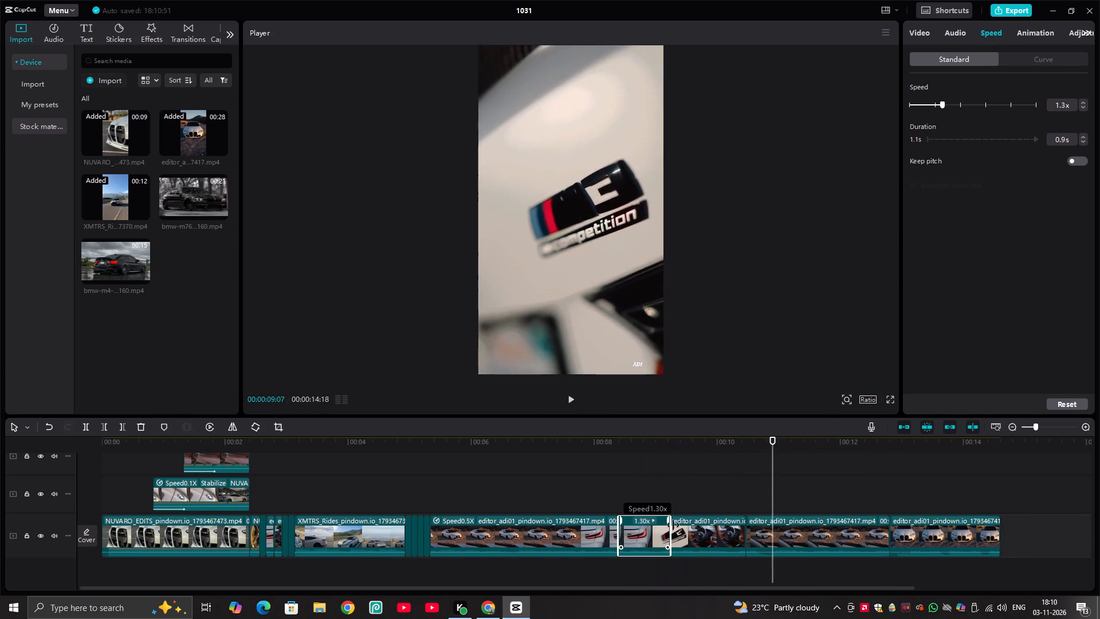
{"action": "left_click", "coordinate": [716, 525]}
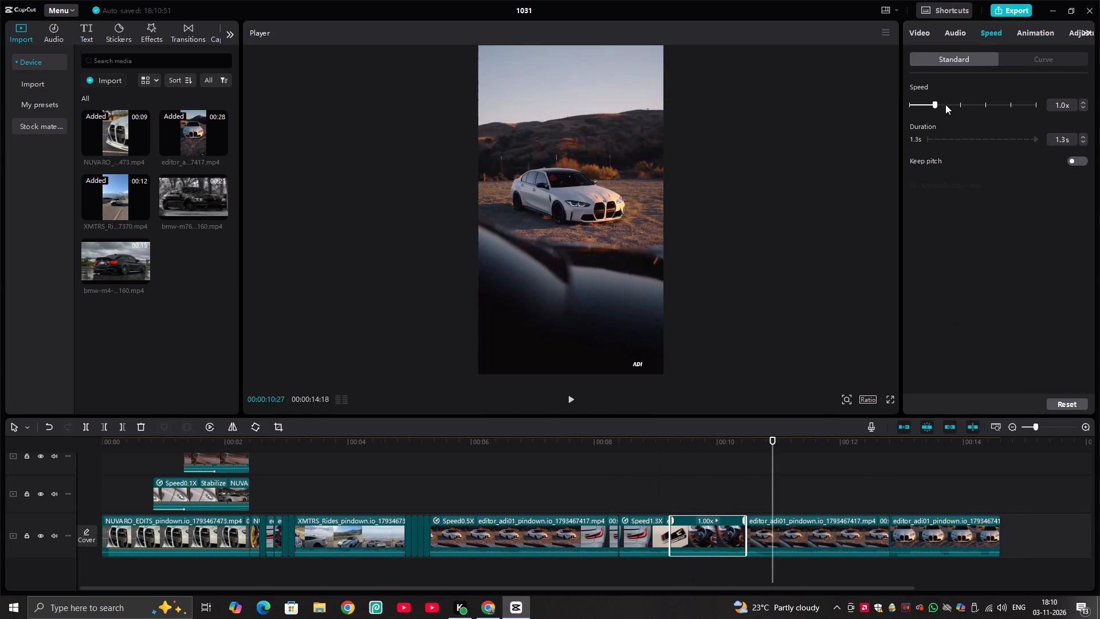
{"action": "left_click", "coordinate": [945, 104]}
{"action": "key", "text": "space"}
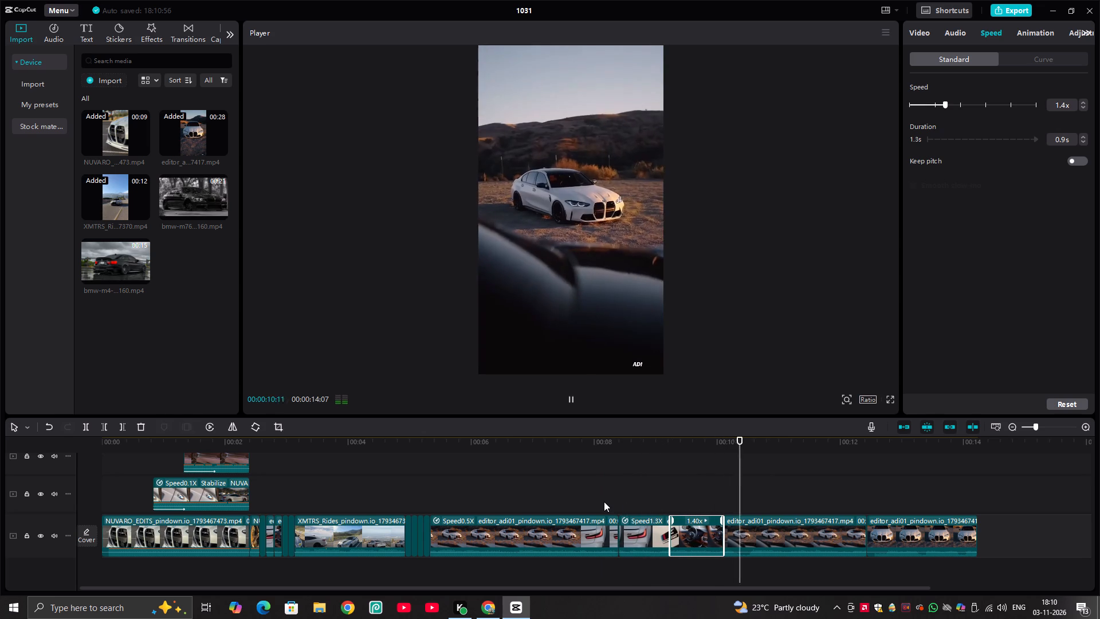
{"action": "key", "text": "space"}
Slow the last front-view segment, trying 0.3x and then setting 0.4x, and play it through to its end.
{"action": "left_click", "coordinate": [899, 543]}
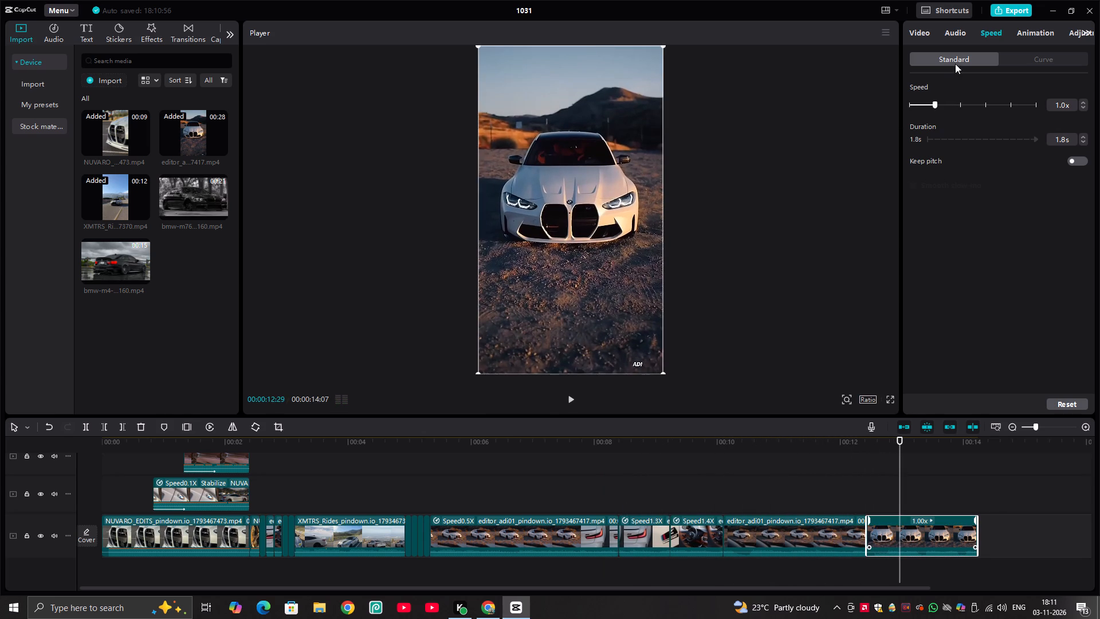
{"action": "left_click", "coordinate": [916, 105]}
{"action": "key", "text": "space"}
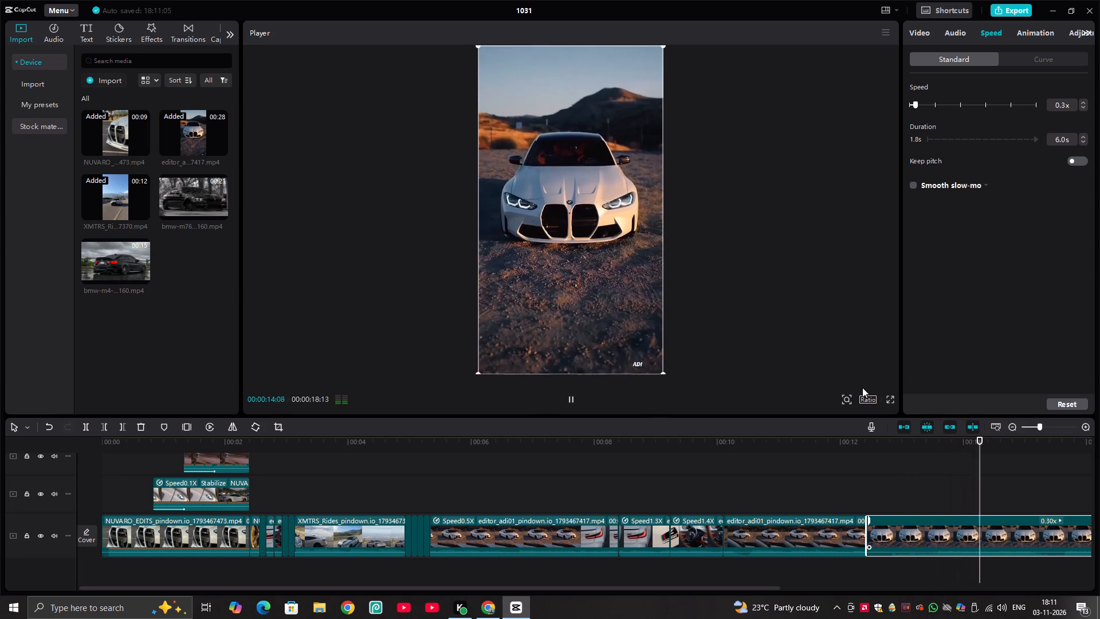
{"action": "key", "text": "space"}
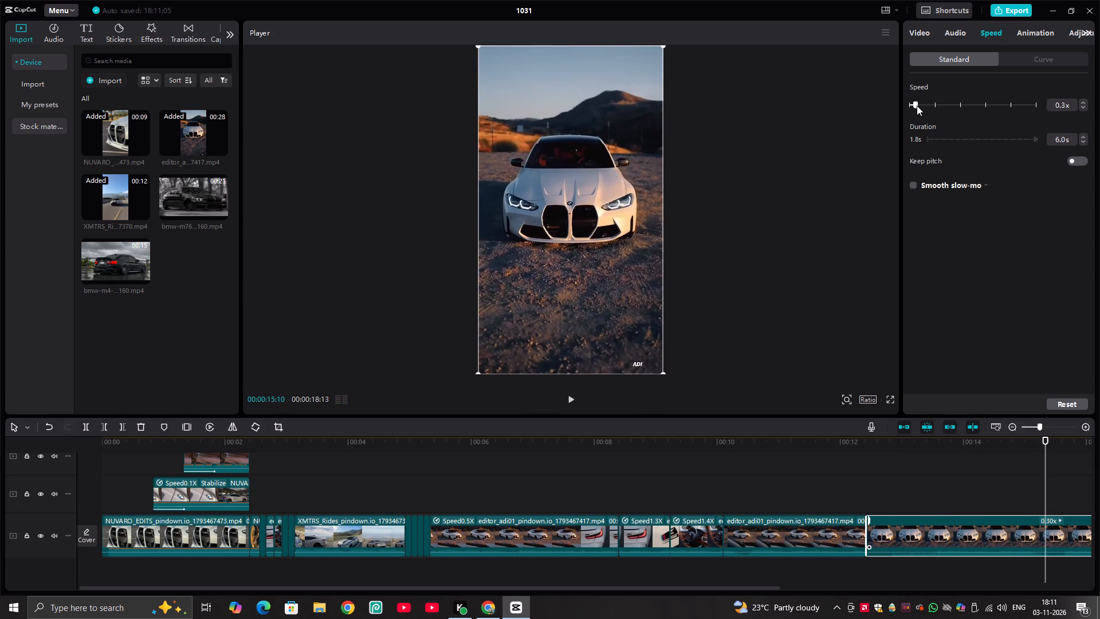
{"action": "left_click", "coordinate": [918, 104]}
{"action": "key", "text": "space"}
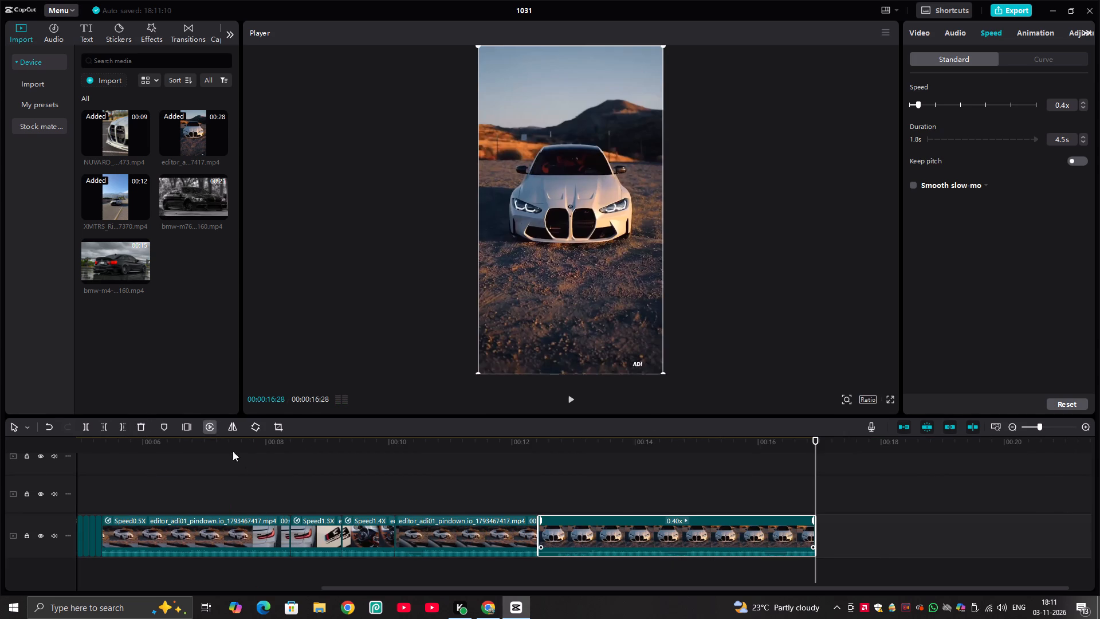
Add the 秋阳 filter at the start of the timeline above the overlays and extend it to the end of the video.
{"action": "left_click_drag", "start_coordinate": [162, 478], "coordinate": [0, 479]}
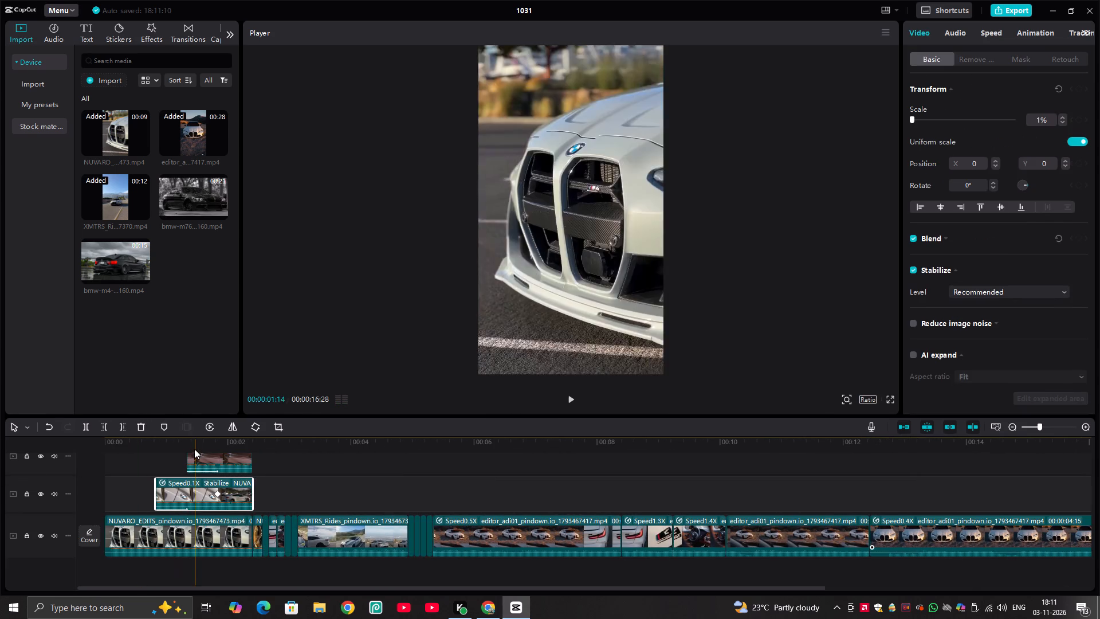
{"action": "left_click", "coordinate": [105, 448]}
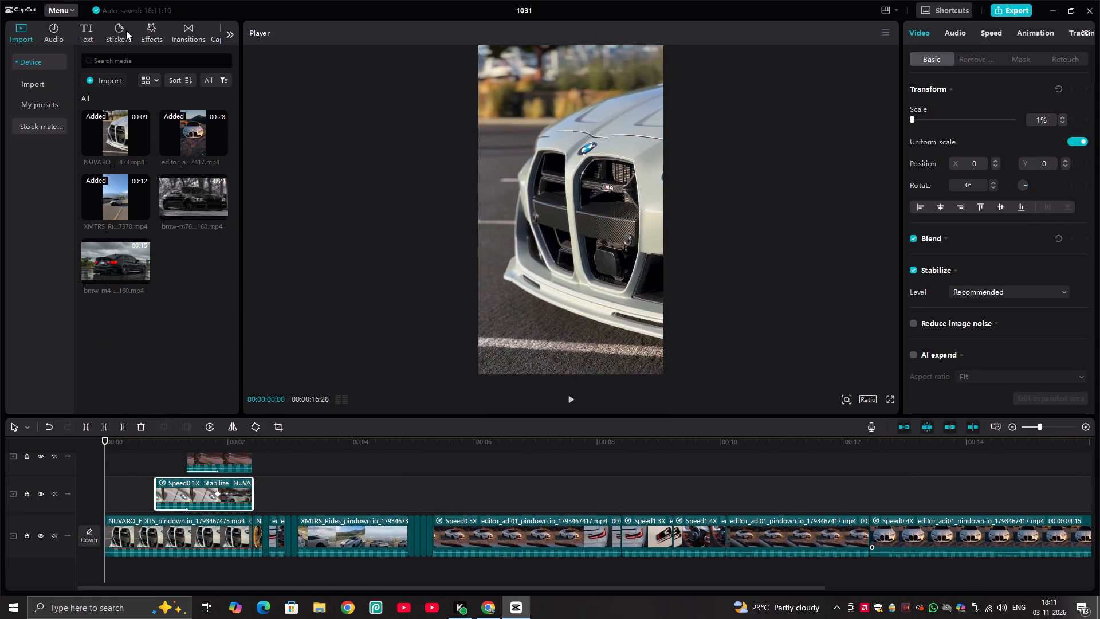
{"action": "left_click", "coordinate": [151, 28]}
{"action": "left_click", "coordinate": [121, 40]}
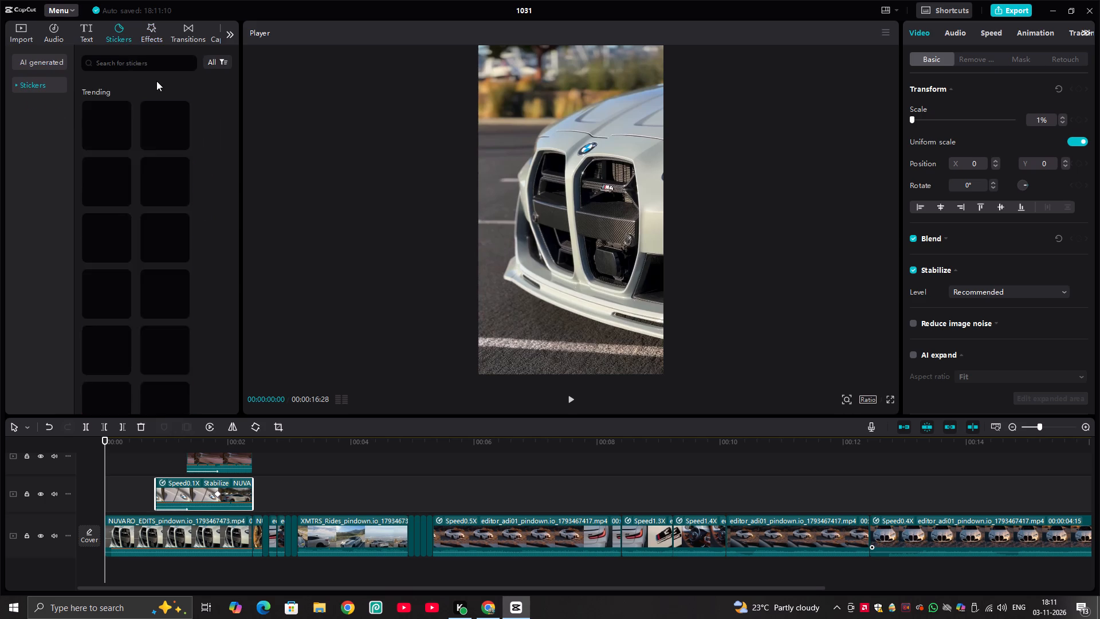
{"action": "left_click", "coordinate": [232, 38]}
{"action": "left_click", "coordinate": [127, 32]}
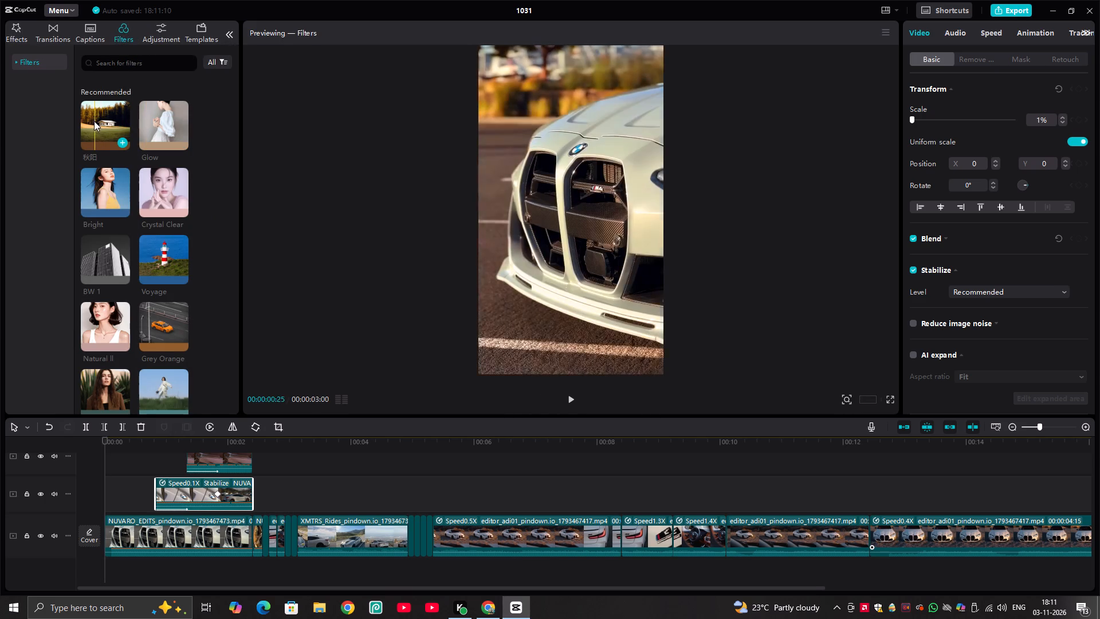
{"action": "left_click_drag", "start_coordinate": [87, 120], "coordinate": [120, 438]}
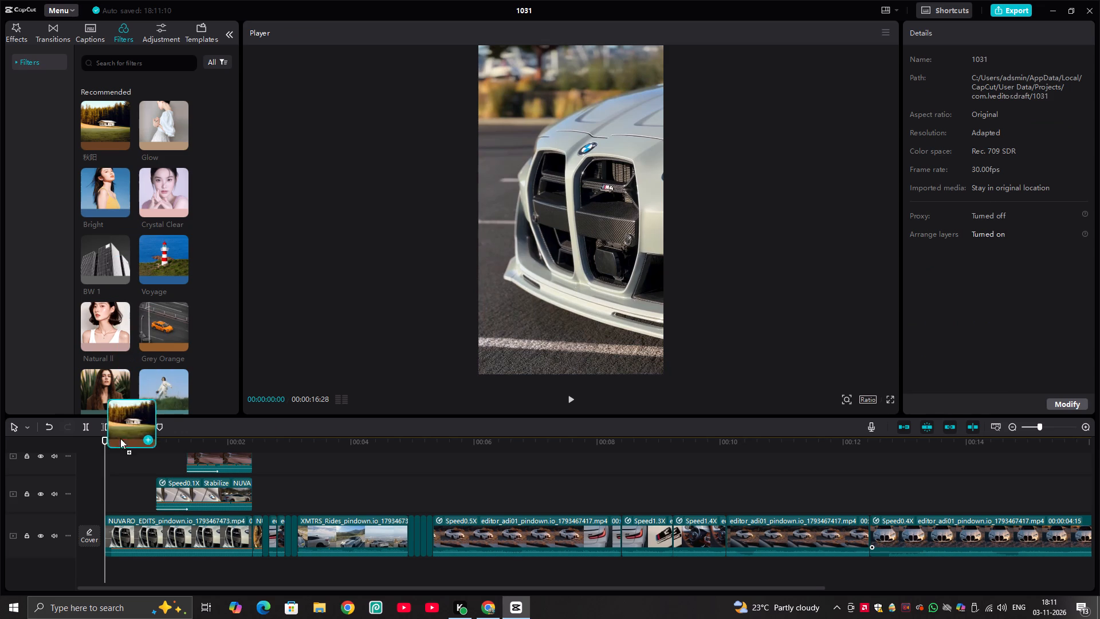
{"action": "left_click_drag", "start_coordinate": [120, 438], "coordinate": [108, 450]}
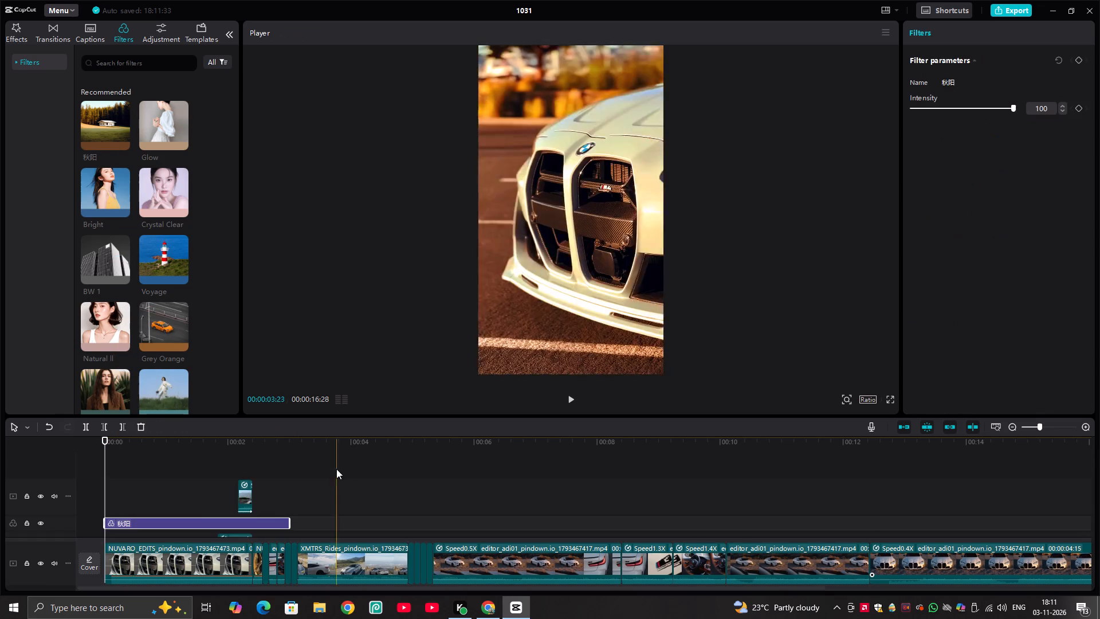
{"action": "left_click_drag", "start_coordinate": [210, 521], "coordinate": [199, 471]}
{"action": "left_click_drag", "start_coordinate": [288, 486], "coordinate": [757, 518]}
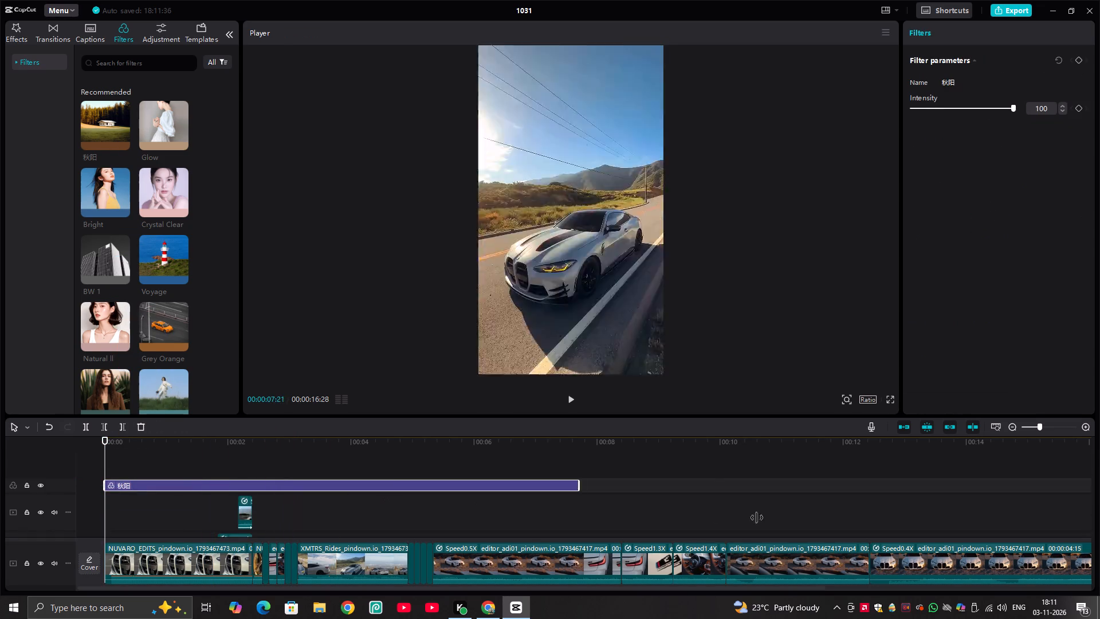
{"action": "left_click_drag", "start_coordinate": [757, 518], "coordinate": [443, 510]}
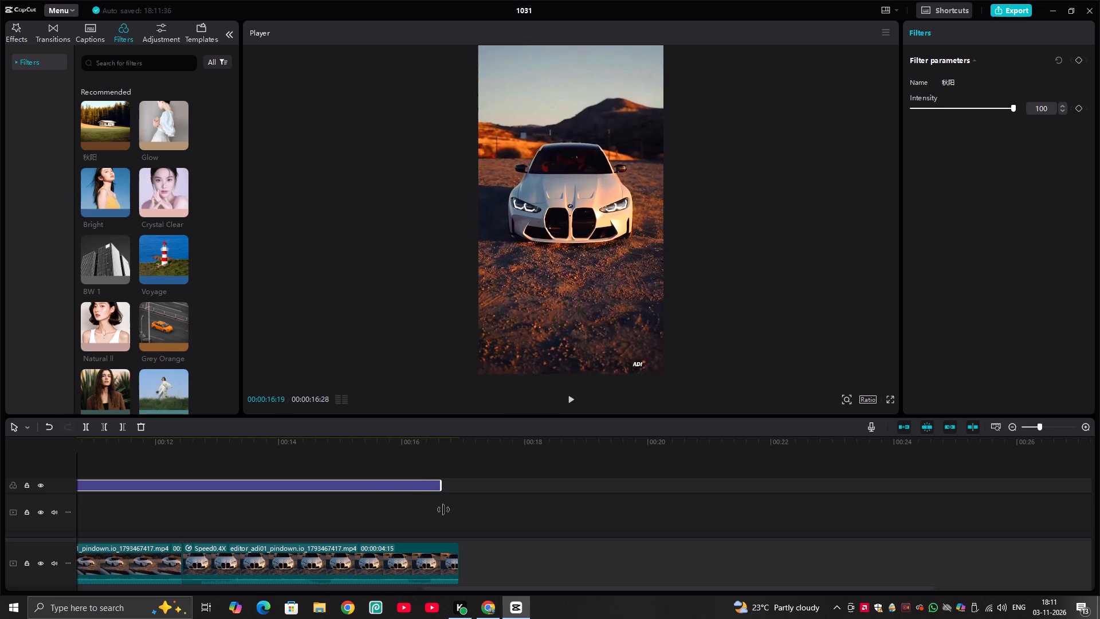
{"action": "left_click_drag", "start_coordinate": [443, 510], "coordinate": [455, 509]}
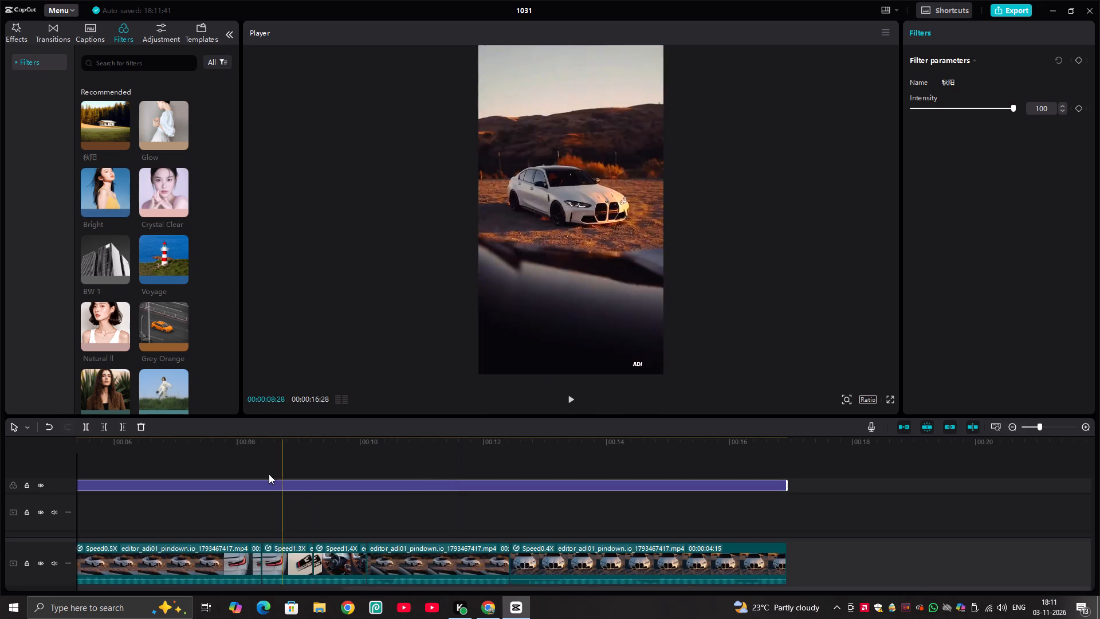
Browse the recommended filters, add Voyage at 00:00 above the 秋阳 filter and extend it to the end of the video.
{"action": "left_click_drag", "start_coordinate": [148, 449], "coordinate": [27, 444]}
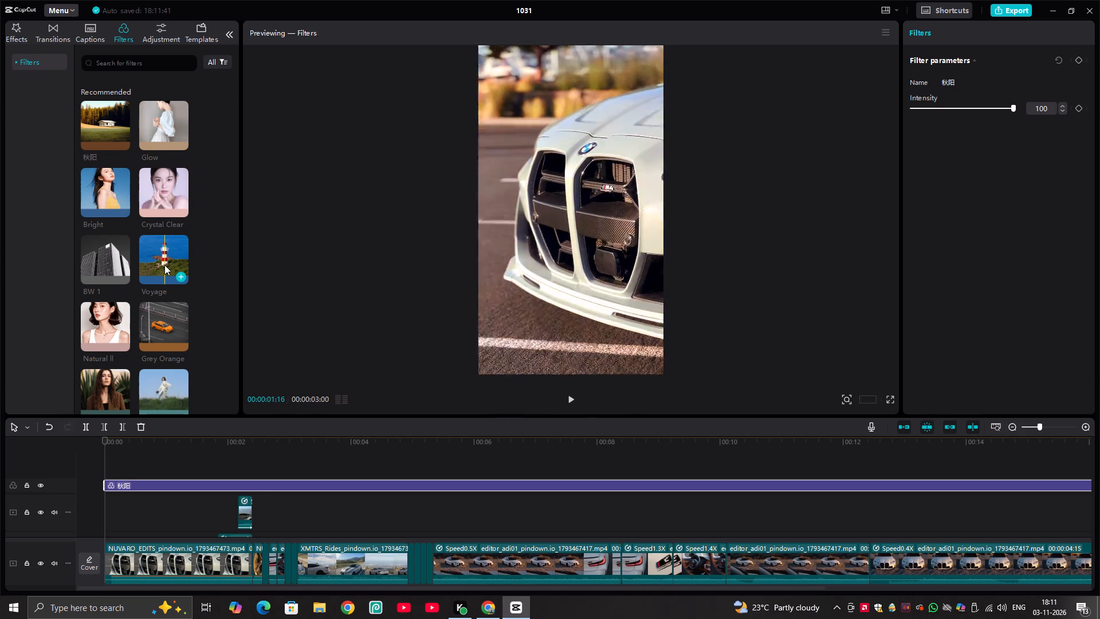
{"action": "scroll", "coordinate": [147, 259], "scroll_direction": "down", "scroll_amount": 1}
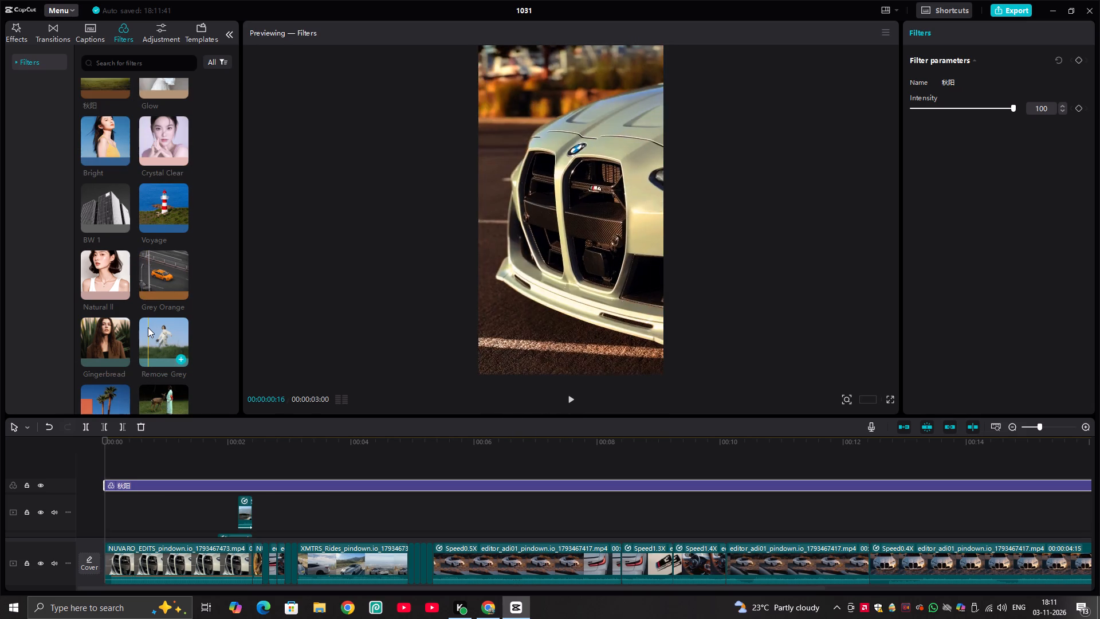
{"action": "scroll", "coordinate": [123, 333], "scroll_direction": "down", "scroll_amount": 1}
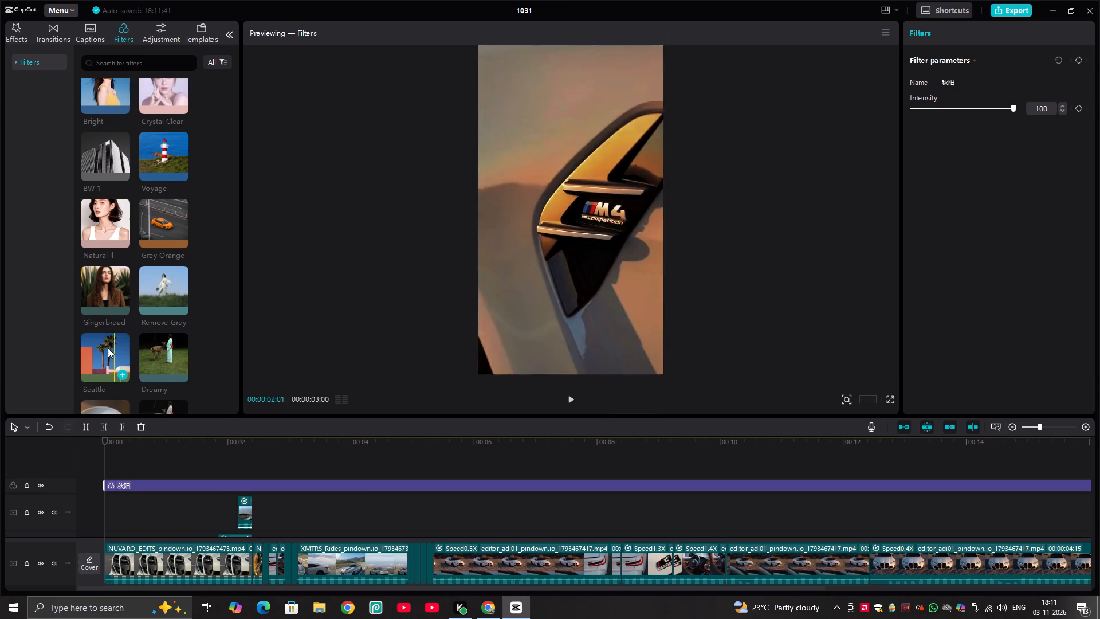
{"action": "scroll", "coordinate": [102, 348], "scroll_direction": "up", "scroll_amount": 3}
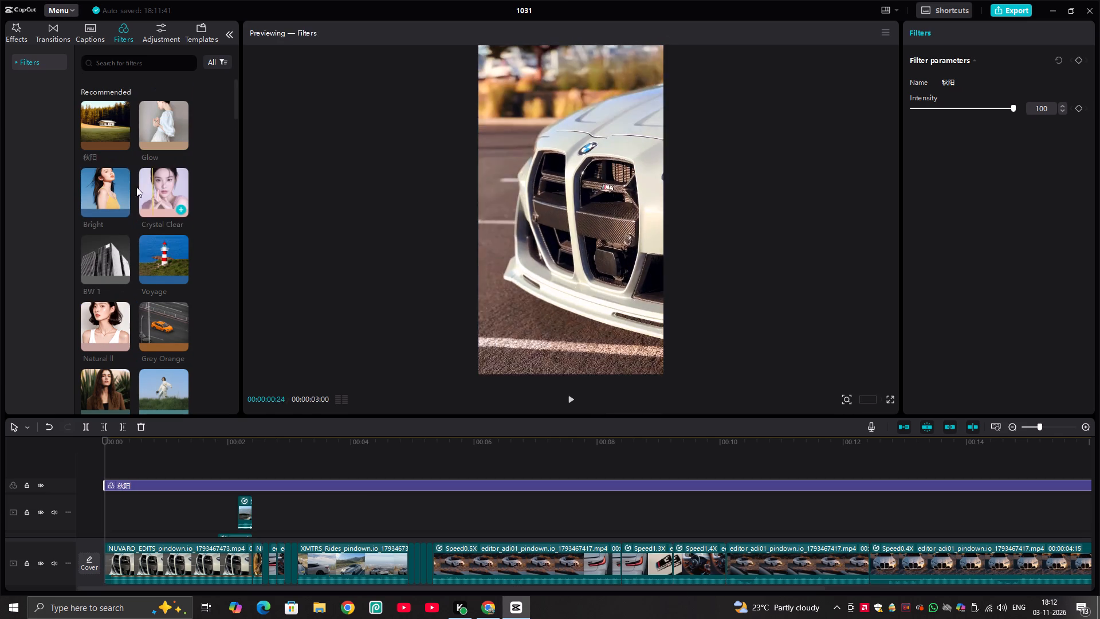
{"action": "left_click_drag", "start_coordinate": [163, 248], "coordinate": [135, 438]}
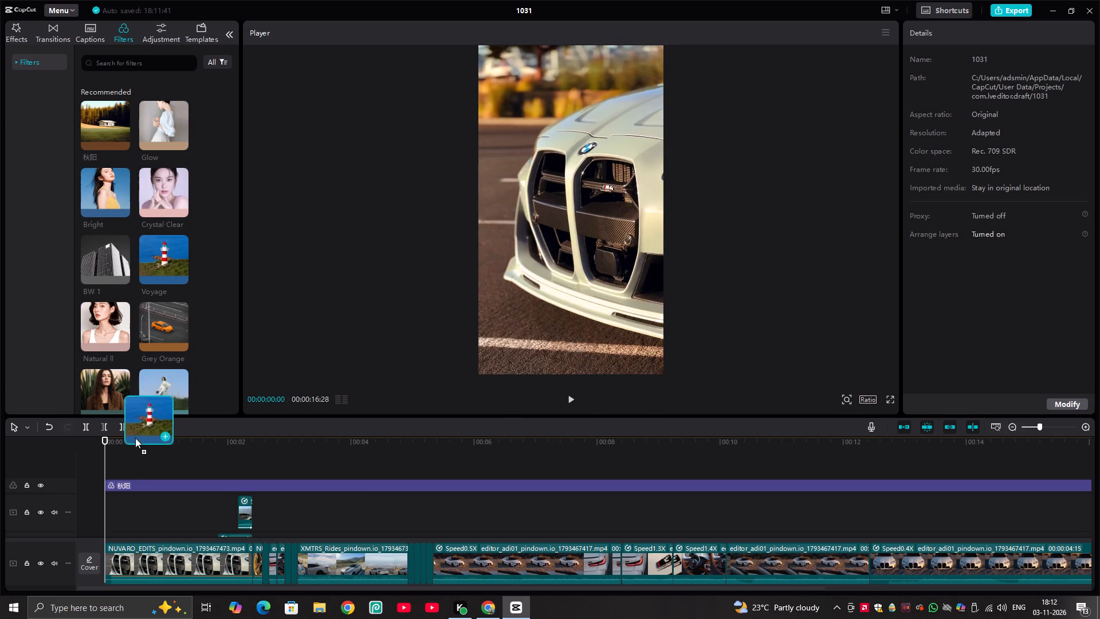
{"action": "left_click_drag", "start_coordinate": [135, 438], "coordinate": [105, 474]}
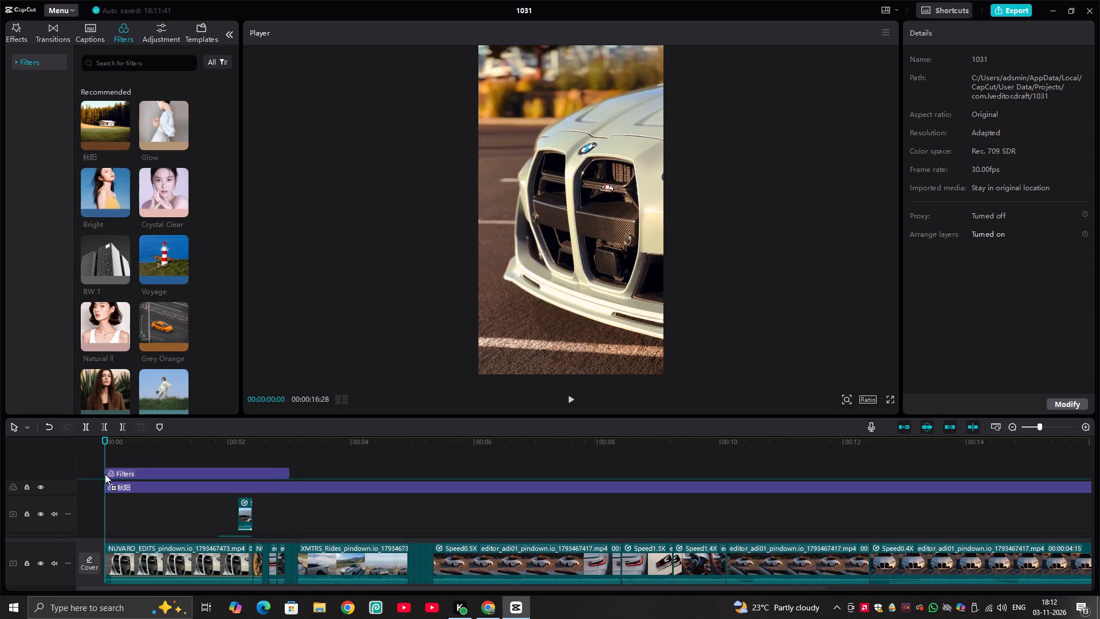
{"action": "left_click_drag", "start_coordinate": [290, 491], "coordinate": [472, 484]}
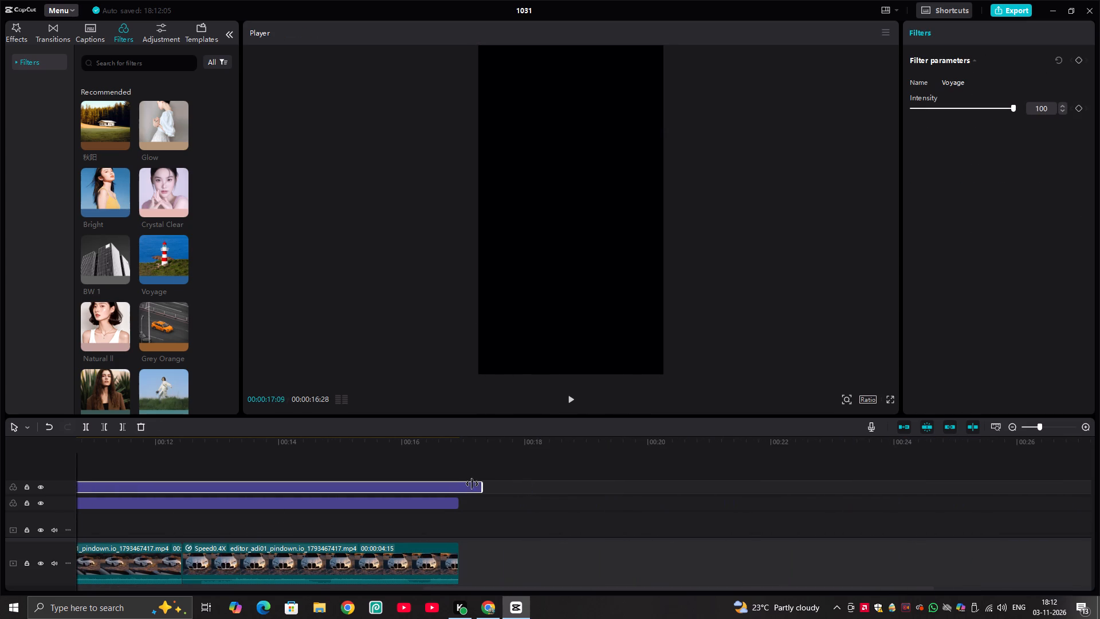
{"action": "left_click_drag", "start_coordinate": [472, 484], "coordinate": [458, 485]}
Add the Glow filter at 00:00 above the Voyage filter and extend it to the end of the video.
{"action": "left_click_drag", "start_coordinate": [451, 460], "coordinate": [358, 444]}
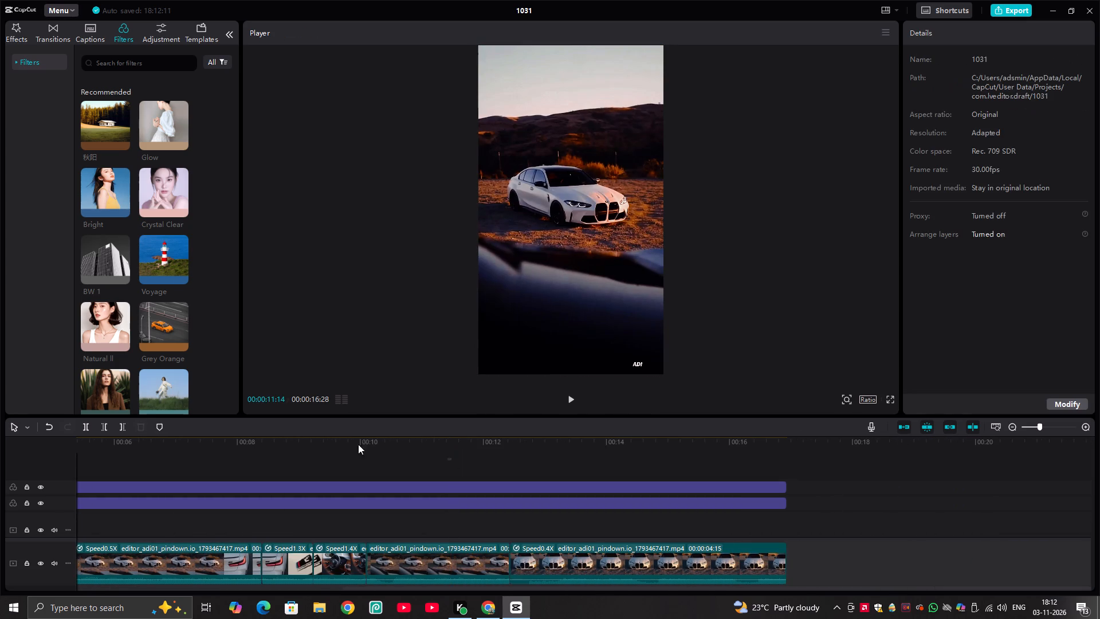
{"action": "left_click_drag", "start_coordinate": [358, 444], "coordinate": [0, 407]}
{"action": "left_click_drag", "start_coordinate": [117, 455], "coordinate": [100, 452]}
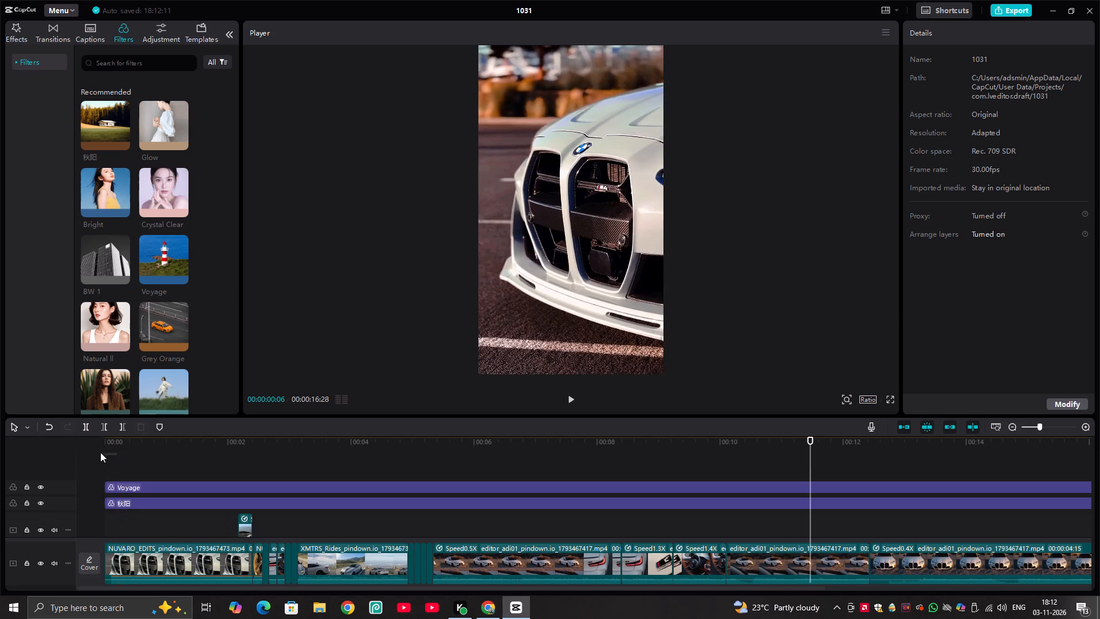
{"action": "left_click_drag", "start_coordinate": [100, 452], "coordinate": [100, 452]}
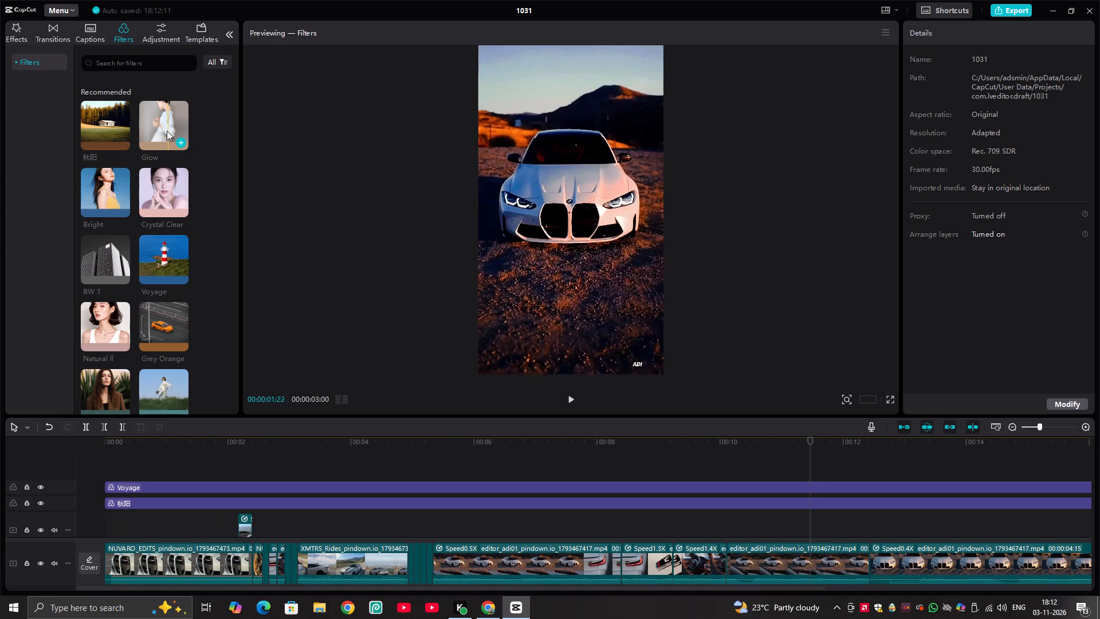
{"action": "left_click_drag", "start_coordinate": [171, 130], "coordinate": [125, 469]}
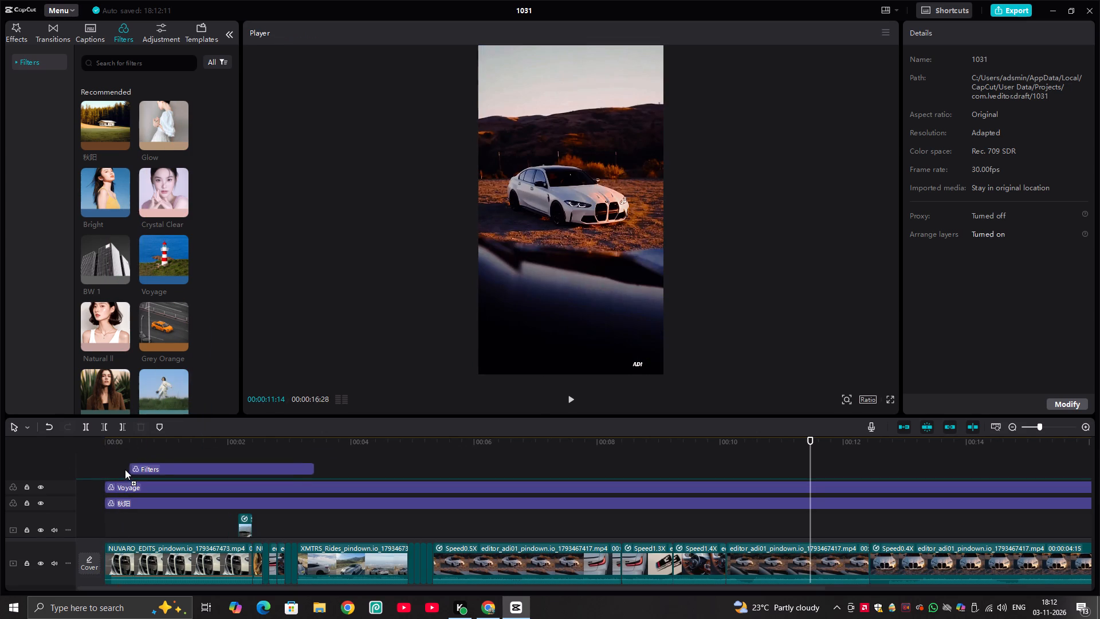
{"action": "left_click_drag", "start_coordinate": [125, 469], "coordinate": [107, 471]}
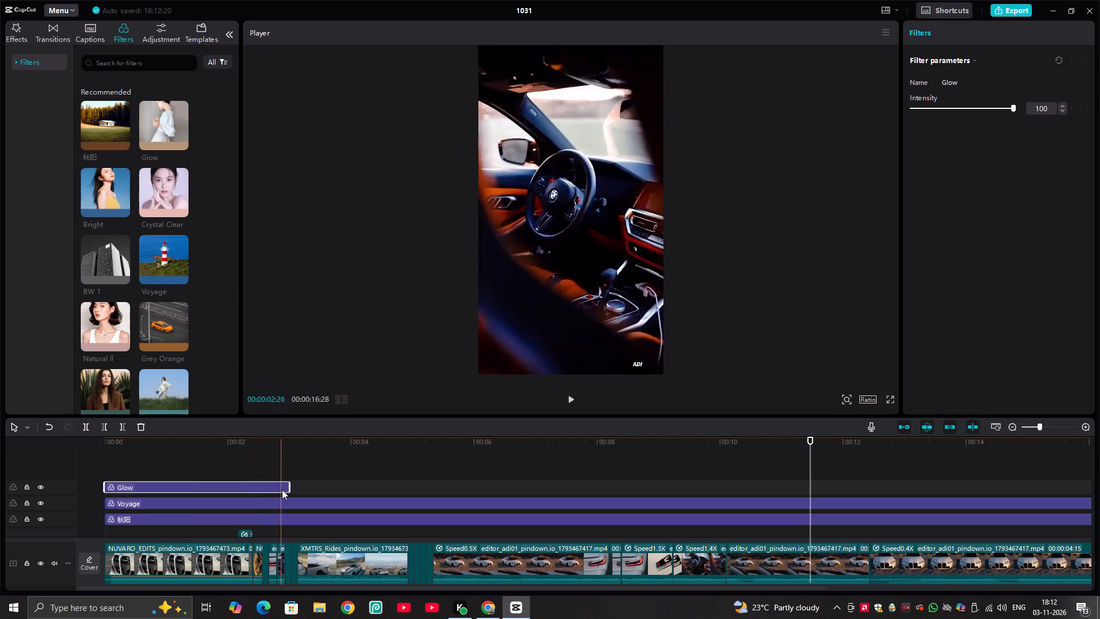
{"action": "left_click_drag", "start_coordinate": [291, 487], "coordinate": [1091, 519]}
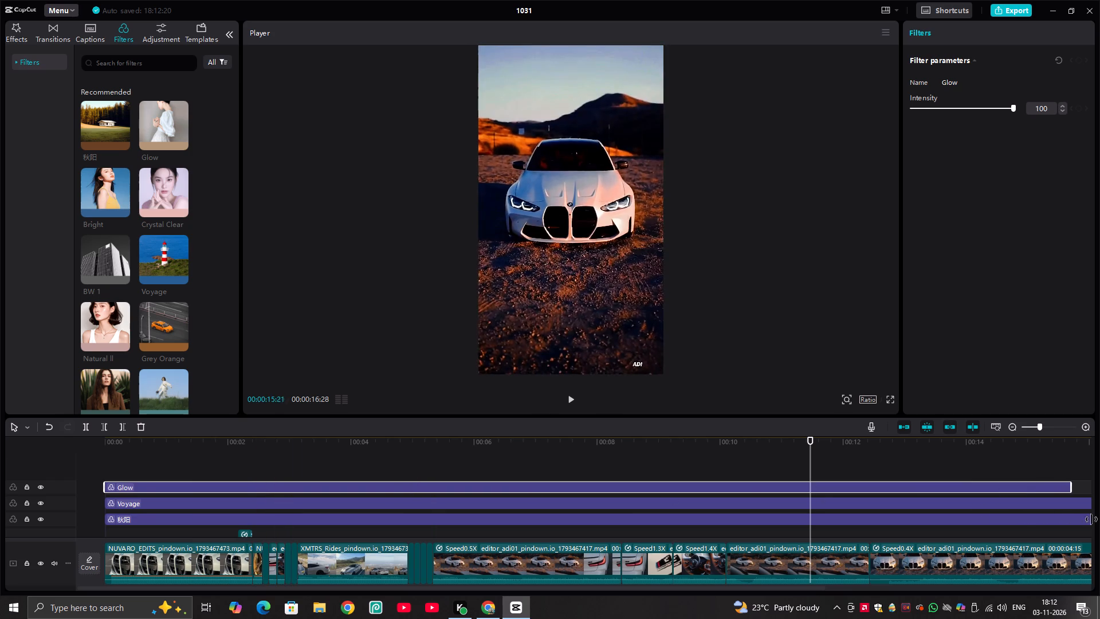
{"action": "left_click_drag", "start_coordinate": [1091, 519], "coordinate": [395, 491]}
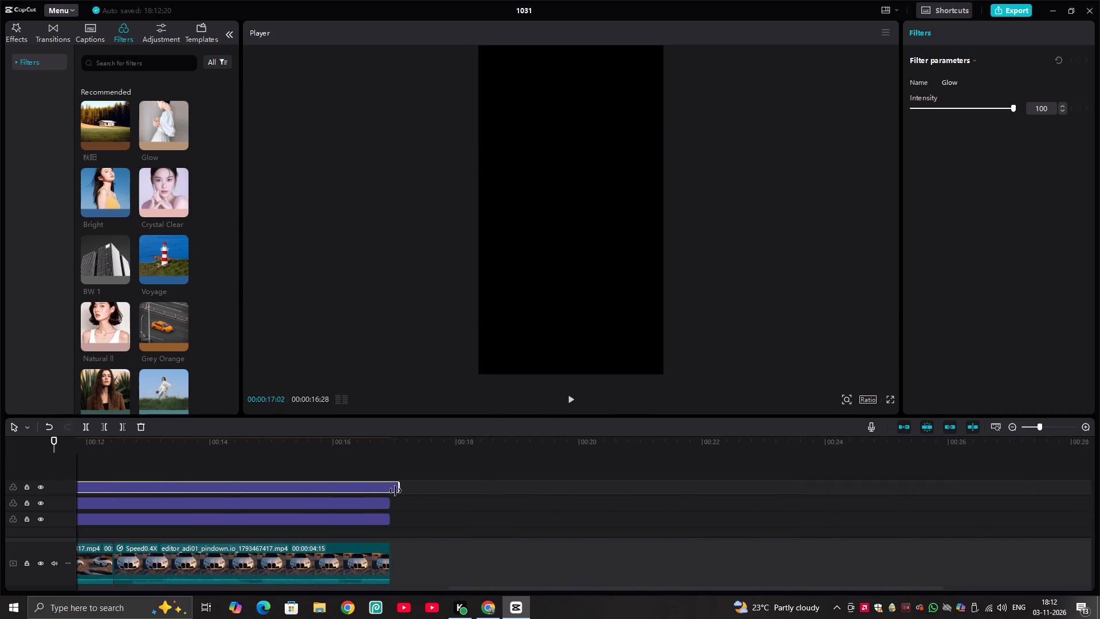
{"action": "left_click_drag", "start_coordinate": [395, 491], "coordinate": [388, 492]}
Play the filtered edit from the start through the taillight shot to check the combined look.
{"action": "left_click_drag", "start_coordinate": [382, 458], "coordinate": [0, 444]}
{"action": "left_click", "coordinate": [108, 460]}
{"action": "key", "text": "space"}
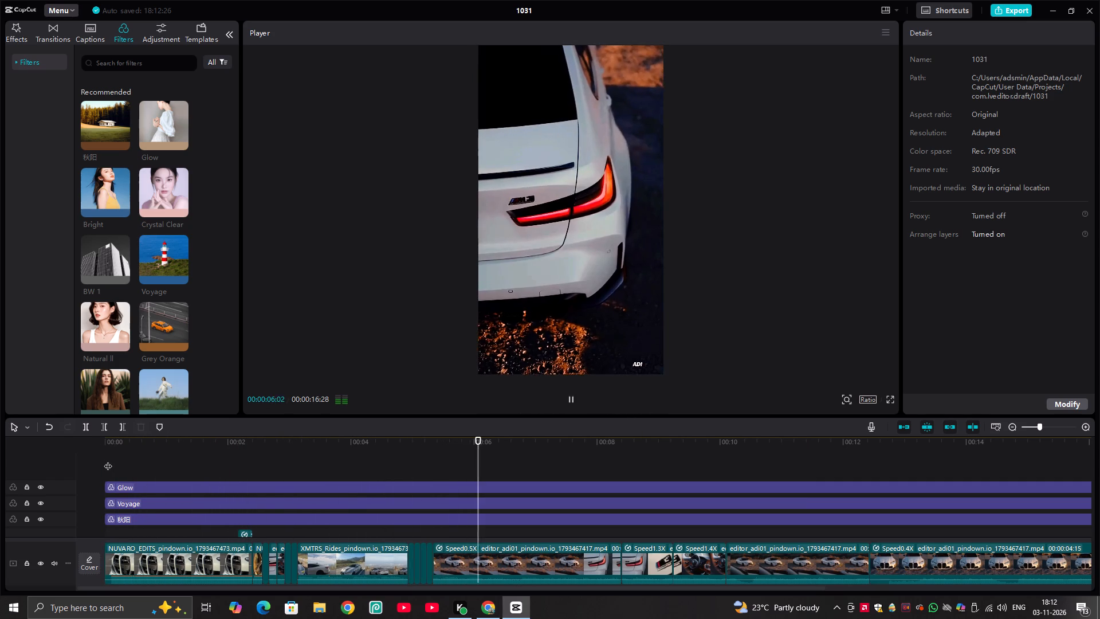
{"action": "key", "text": "space"}
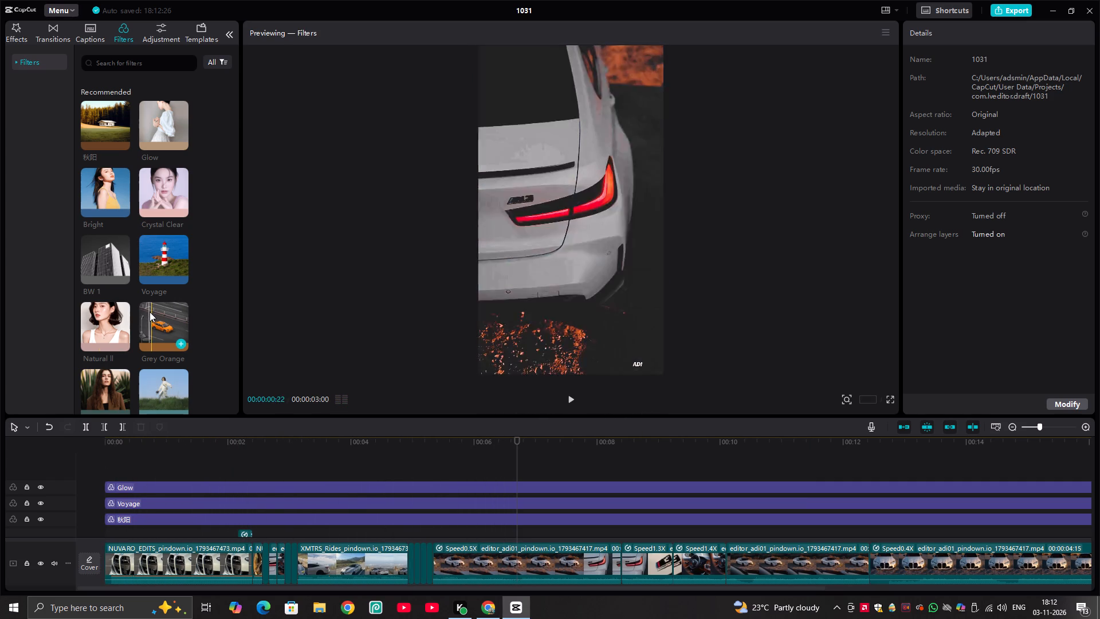
Add the Green Orange filter at 00:00 above the Glow filter and extend it to the end of the video.
{"action": "scroll", "coordinate": [151, 312], "scroll_direction": "down", "scroll_amount": 10}
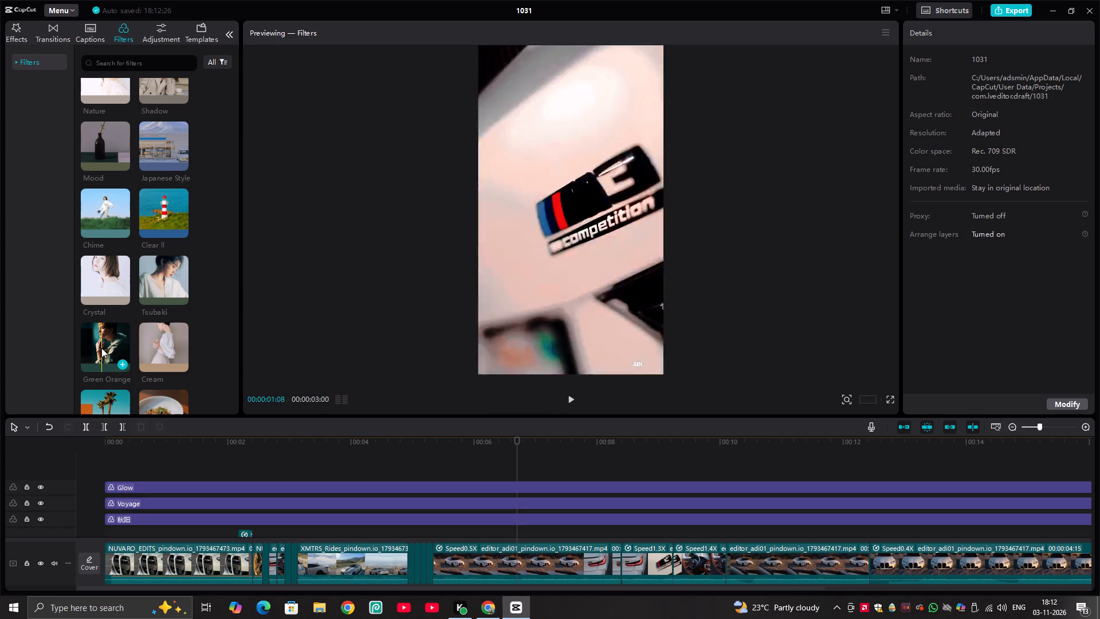
{"action": "left_click_drag", "start_coordinate": [112, 348], "coordinate": [103, 457]}
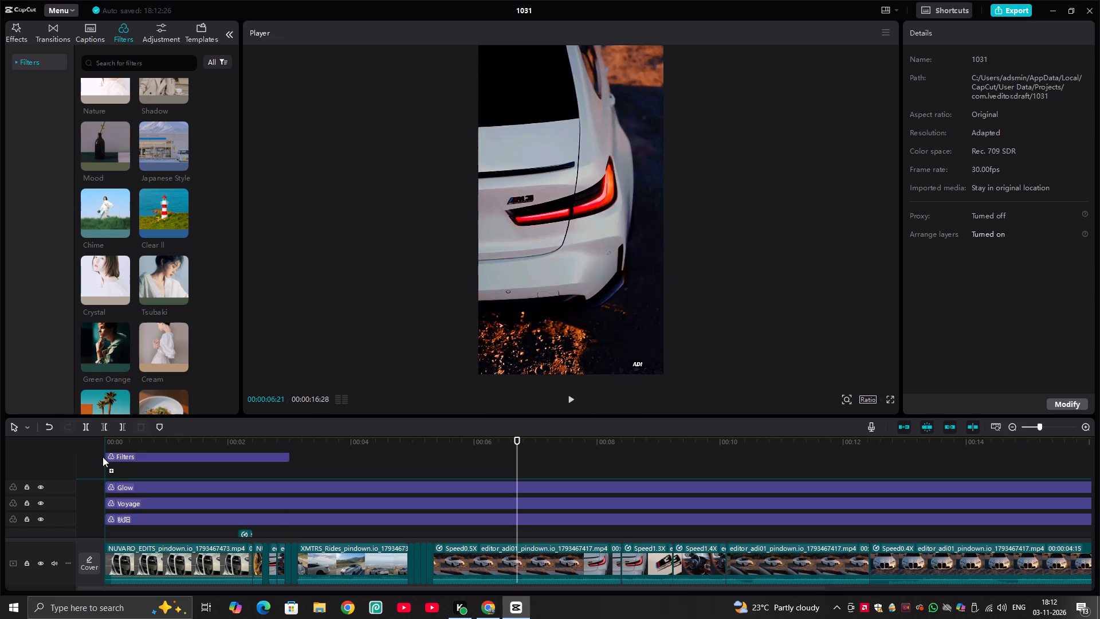
{"action": "left_click_drag", "start_coordinate": [103, 457], "coordinate": [104, 472]}
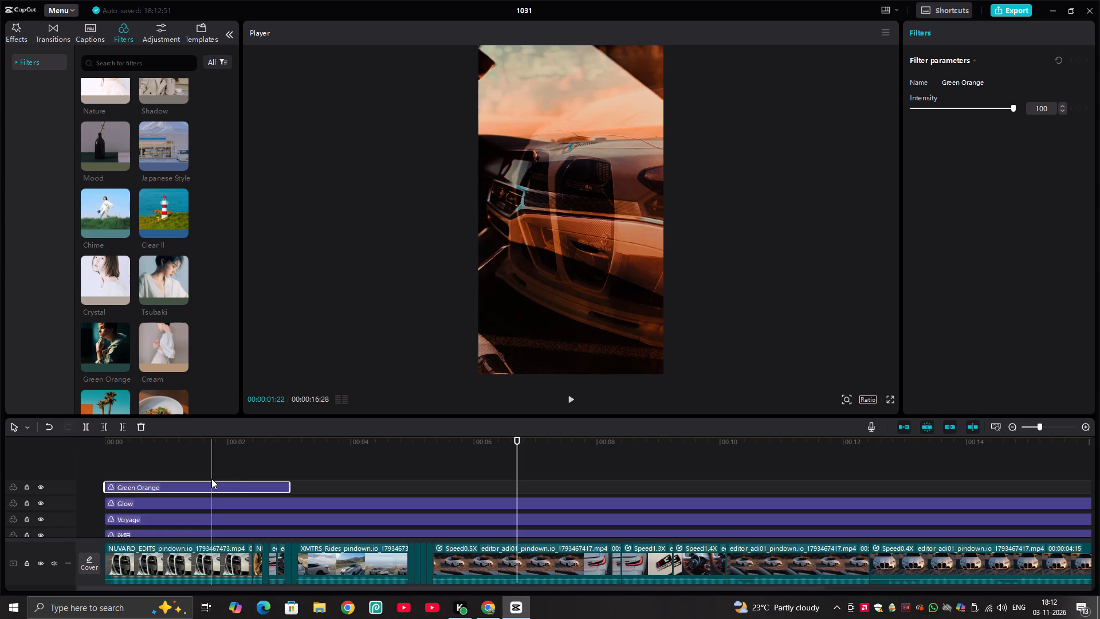
{"action": "left_click_drag", "start_coordinate": [288, 487], "coordinate": [400, 503]}
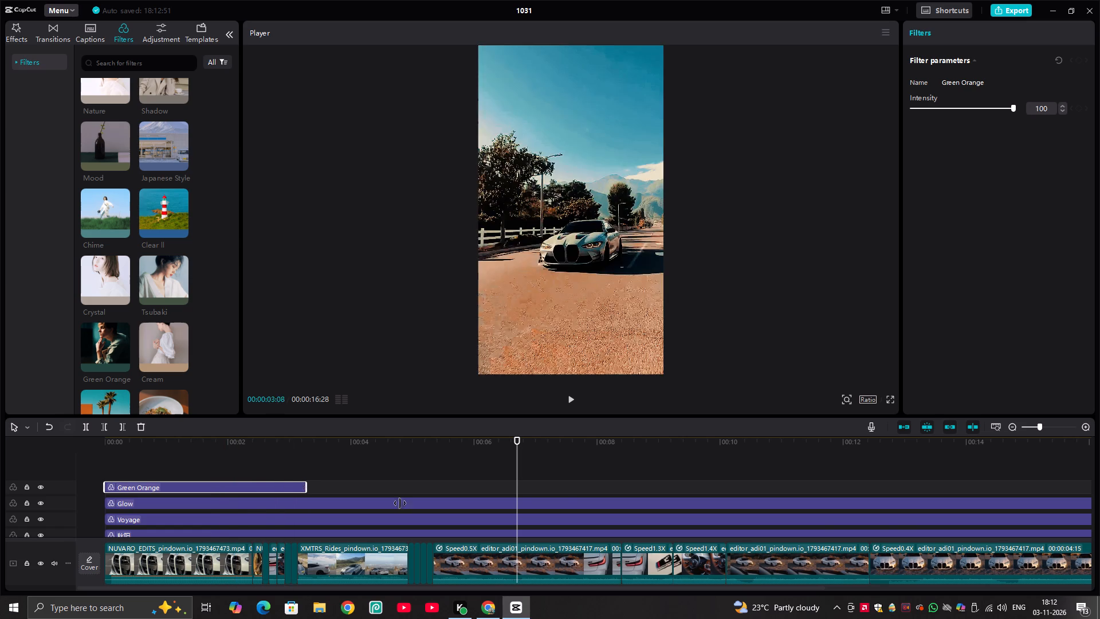
{"action": "left_click_drag", "start_coordinate": [400, 503], "coordinate": [918, 526]}
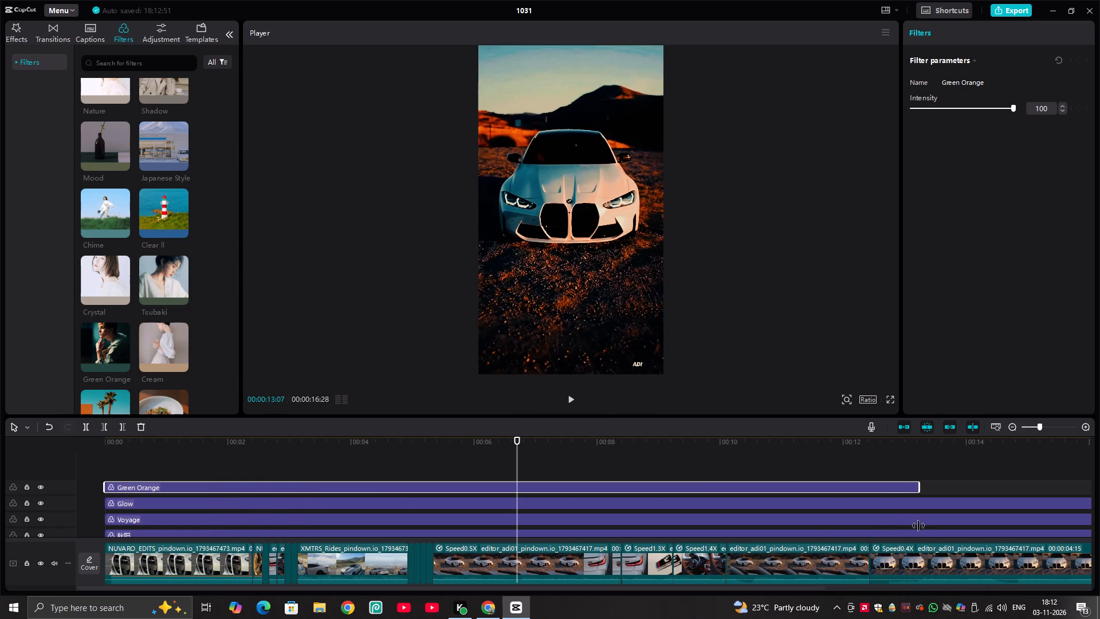
{"action": "left_click_drag", "start_coordinate": [918, 526], "coordinate": [901, 526]}
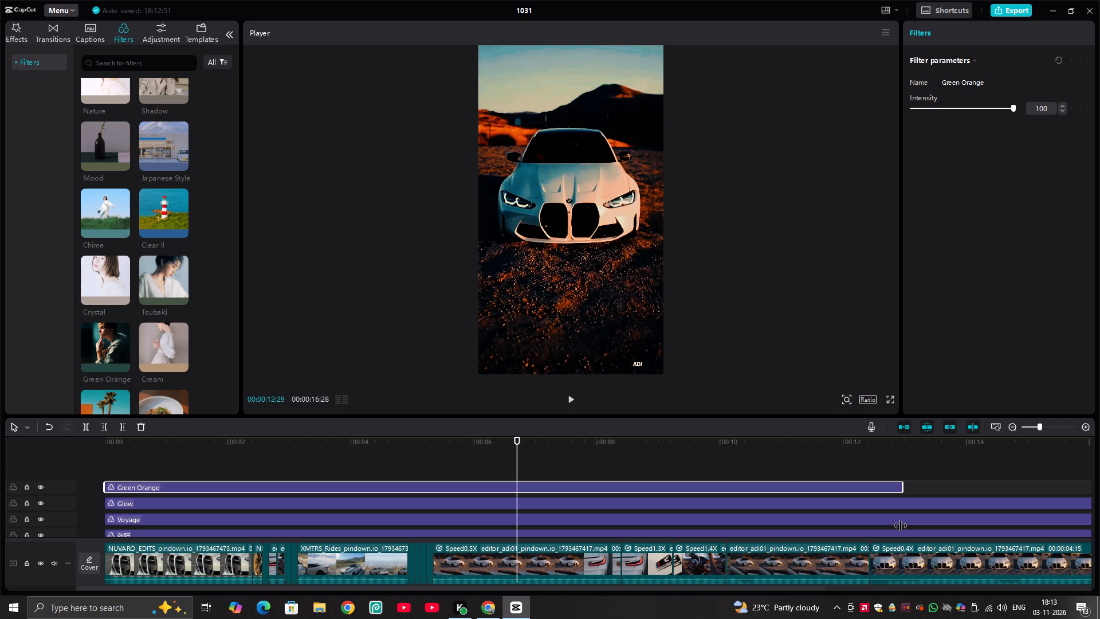
{"action": "left_click_drag", "start_coordinate": [901, 526], "coordinate": [1099, 528]}
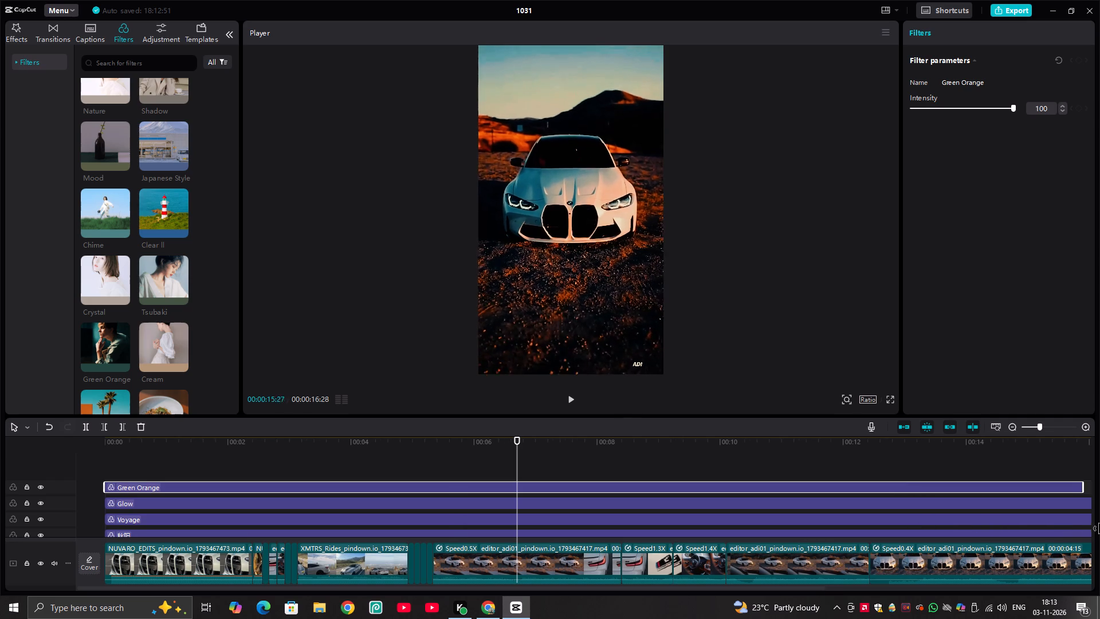
{"action": "left_click_drag", "start_coordinate": [1099, 528], "coordinate": [375, 499]}
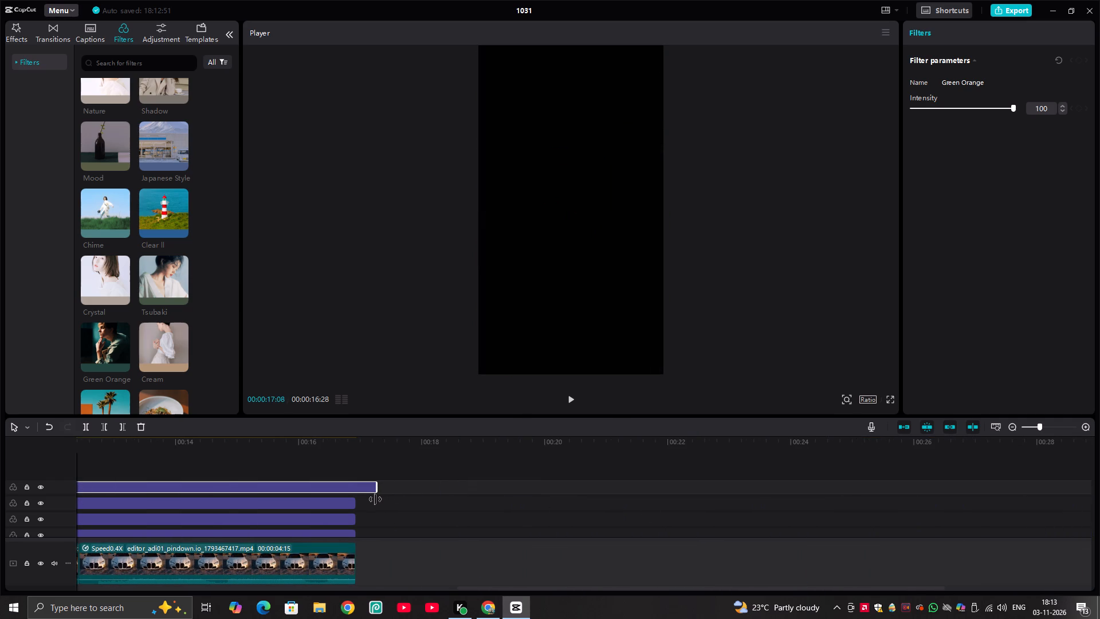
{"action": "left_click_drag", "start_coordinate": [375, 499], "coordinate": [372, 499]}
{"action": "left_click_drag", "start_coordinate": [372, 499], "coordinate": [365, 497]}
{"action": "left_click_drag", "start_coordinate": [365, 497], "coordinate": [354, 497]}
Play the edit from the start to the end to check the look with four stacked filters.
{"action": "left_click_drag", "start_coordinate": [312, 467], "coordinate": [51, 452]}
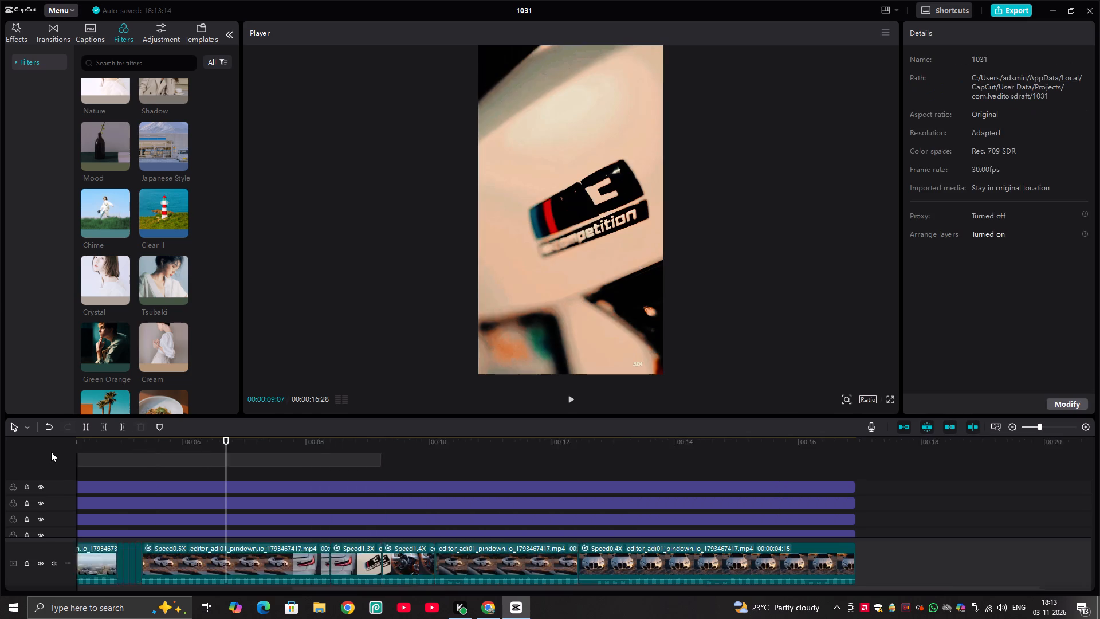
{"action": "left_click_drag", "start_coordinate": [51, 452], "coordinate": [49, 452]}
{"action": "left_click", "coordinate": [48, 452]}
{"action": "left_click", "coordinate": [107, 452]}
{"action": "key", "text": "space"}
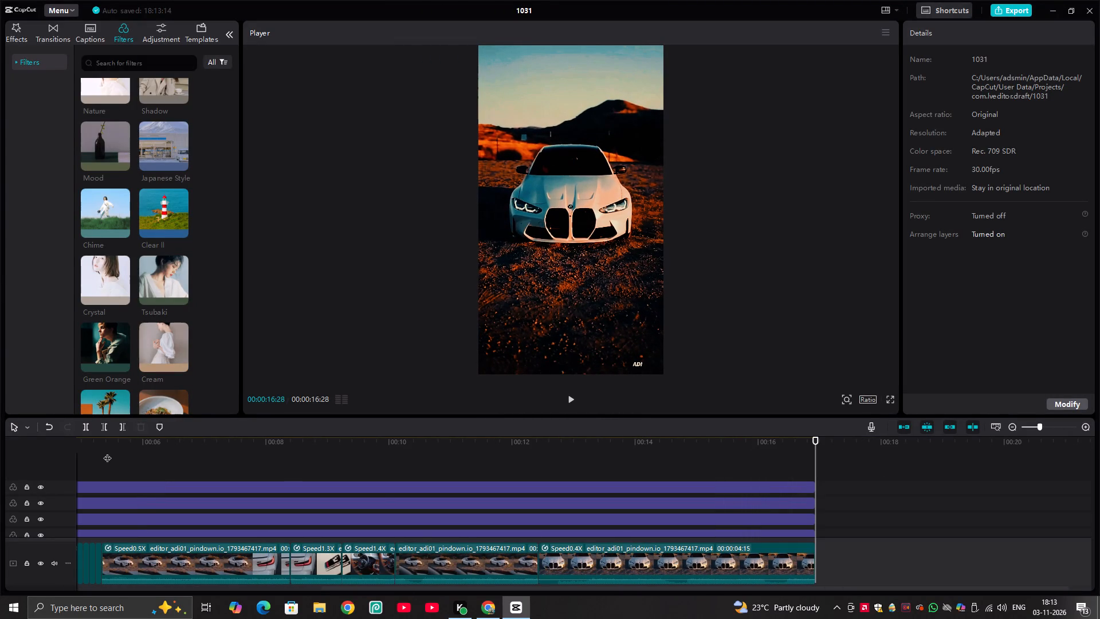
Delete the full-length 秋阳 filter beneath the Voyage filter.
{"action": "scroll", "coordinate": [398, 526], "scroll_direction": "down", "scroll_amount": 4}
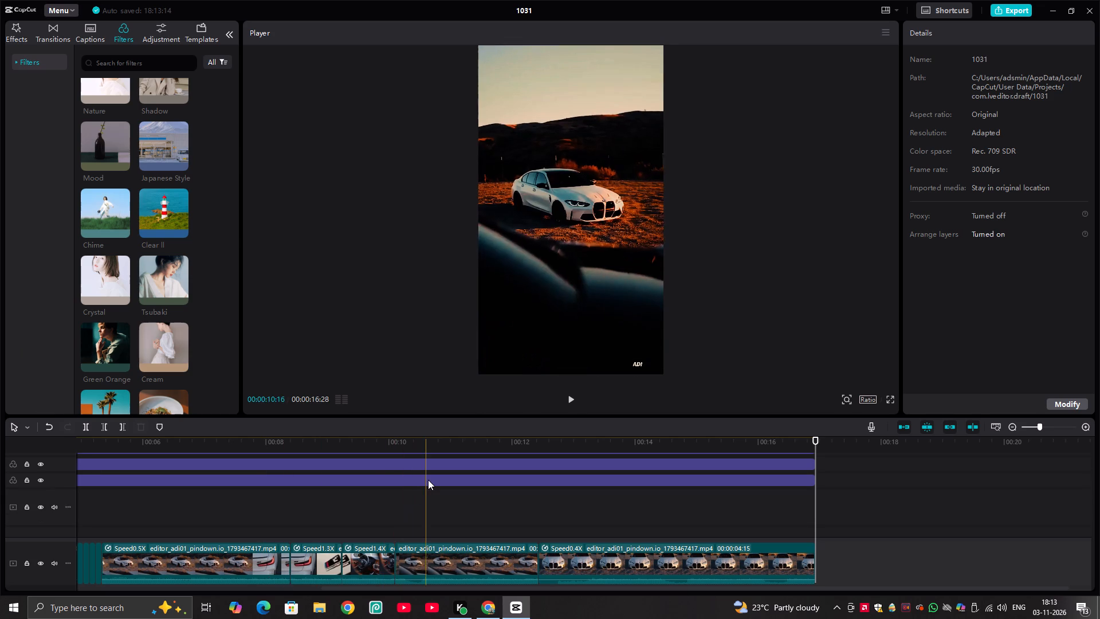
{"action": "left_click", "coordinate": [429, 478]}
{"action": "key", "text": "Delete"}
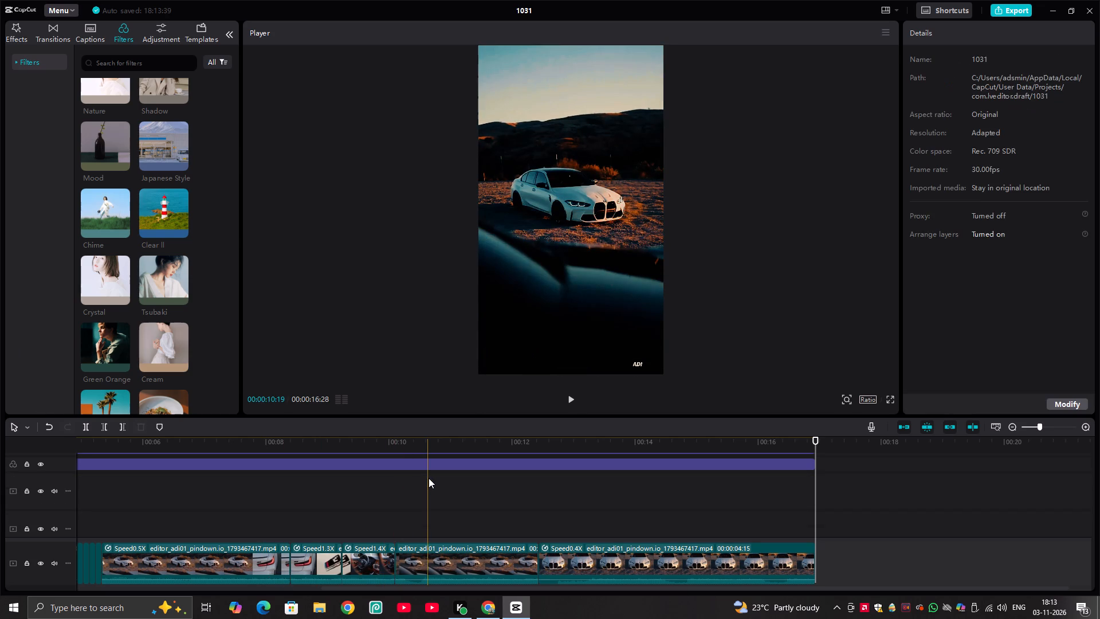
Play the regraded edit from 00:00 into the closing front shot, and return the playhead to the start.
{"action": "left_click_drag", "start_coordinate": [103, 447], "coordinate": [0, 448]}
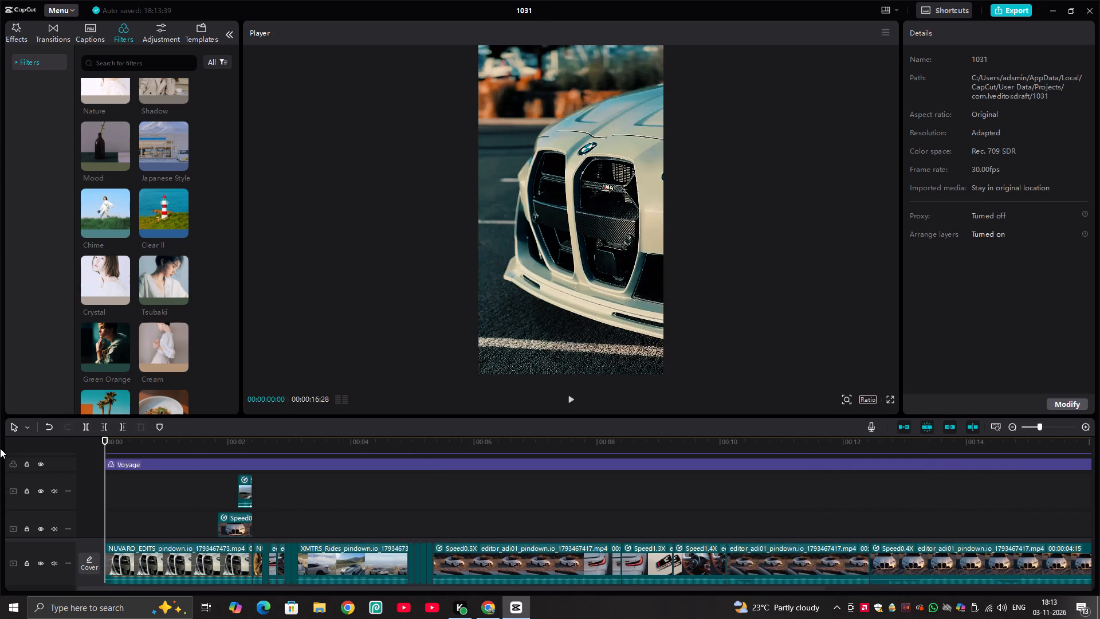
{"action": "key", "text": "space"}
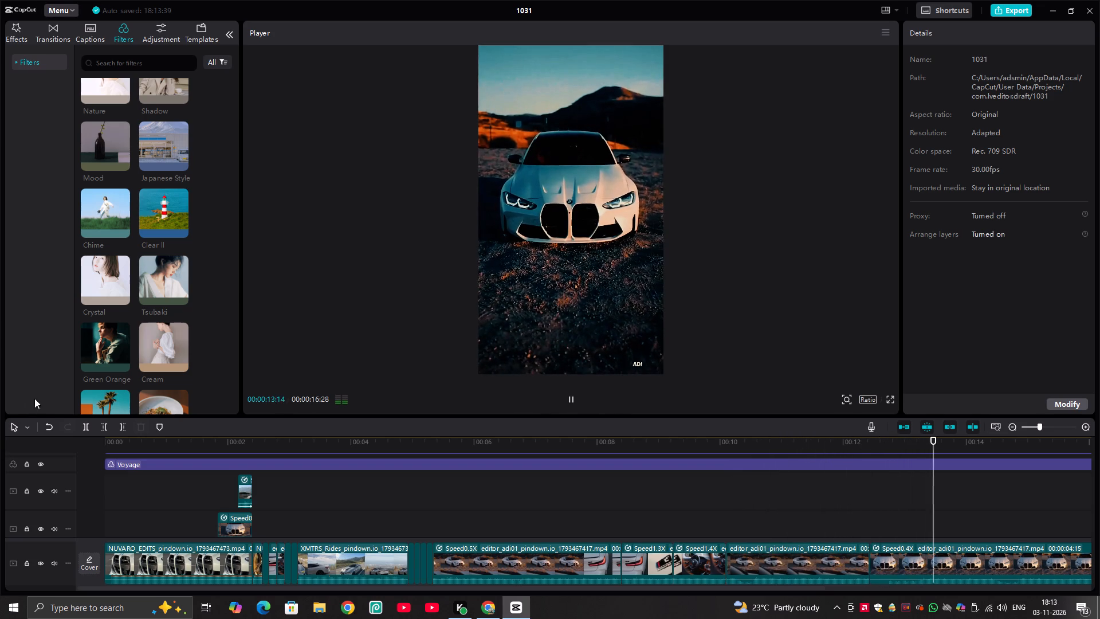
{"action": "key", "text": "space"}
{"action": "left_click_drag", "start_coordinate": [383, 506], "coordinate": [140, 507]}
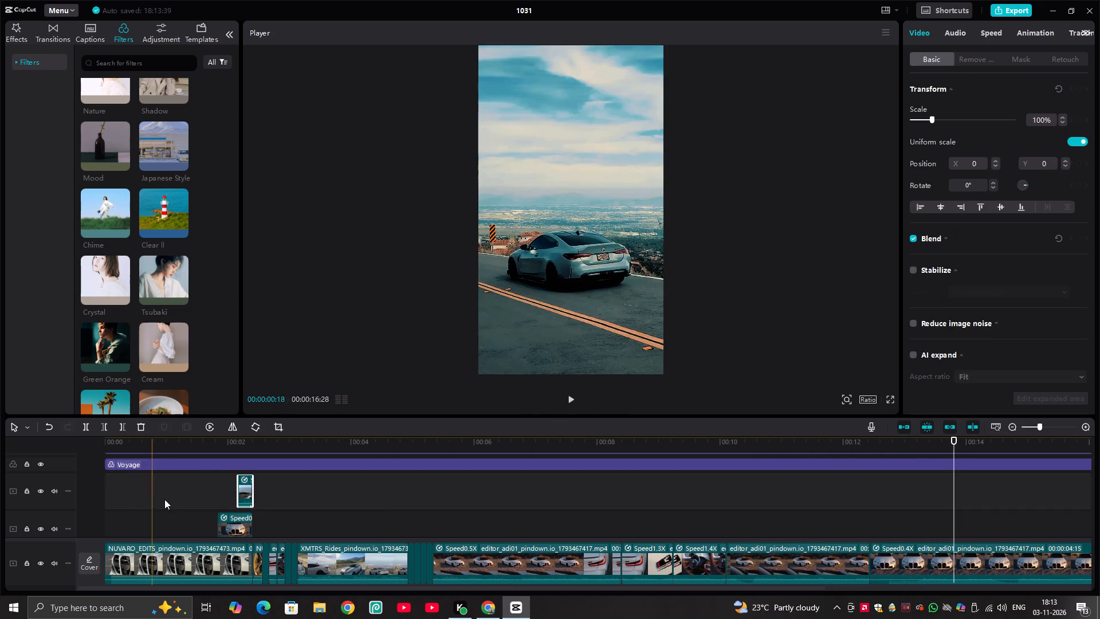
{"action": "left_click_drag", "start_coordinate": [205, 452], "coordinate": [61, 464]}
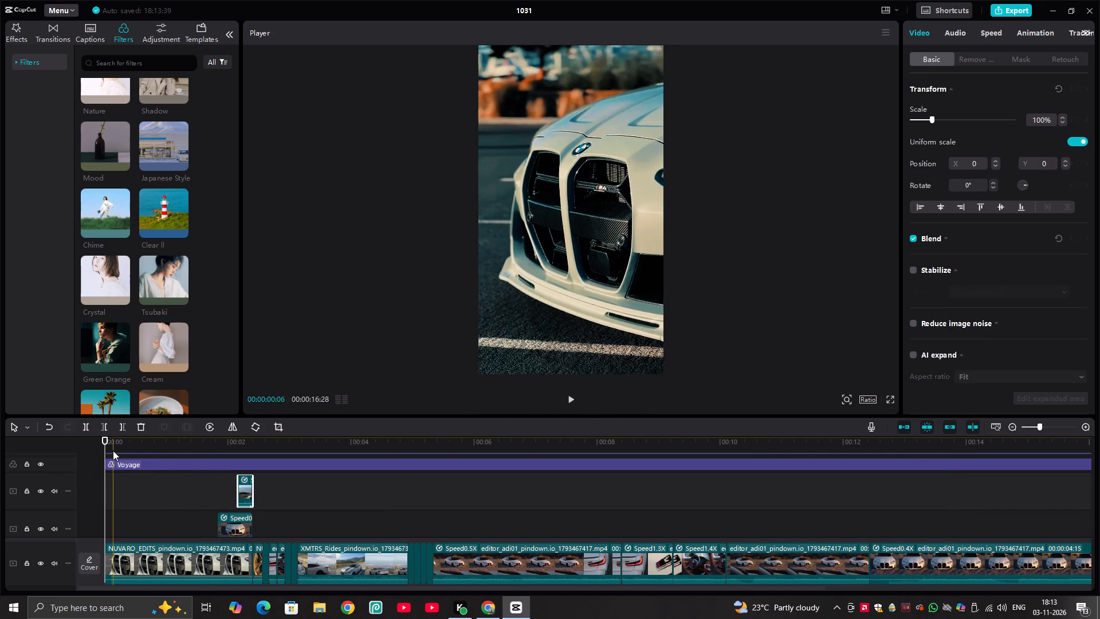
{"action": "left_click", "coordinate": [111, 448]}
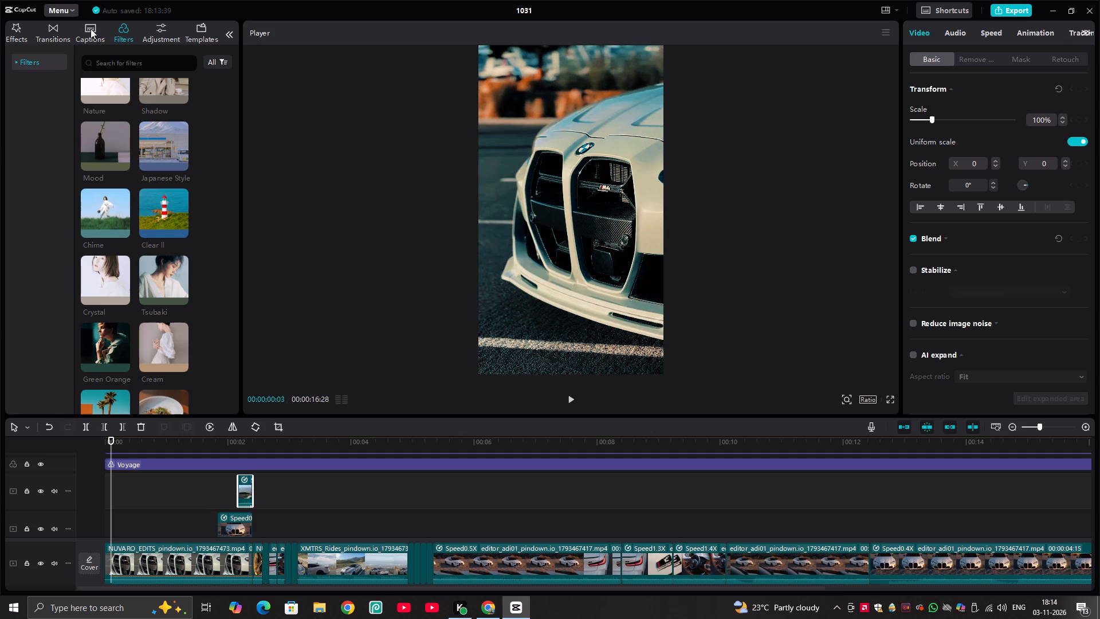
Browse the caption templates and the trending video effects, previewing effects on the opening grille shot.
{"action": "left_click", "coordinate": [91, 29]}
{"action": "left_click", "coordinate": [46, 113]}
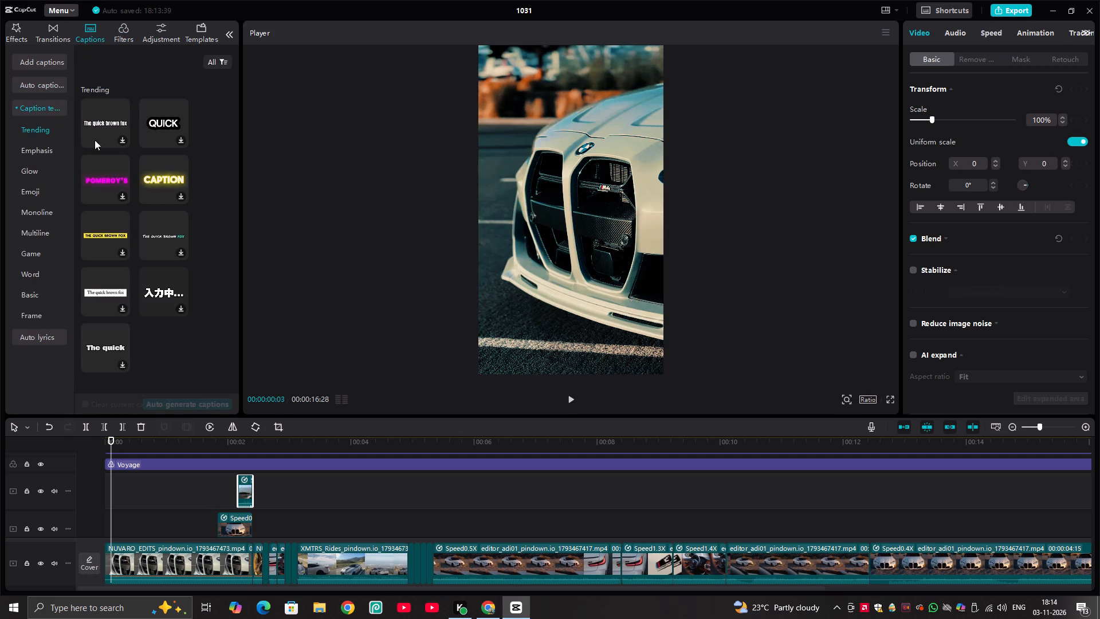
{"action": "left_click", "coordinate": [32, 124]}
{"action": "left_click", "coordinate": [34, 152]}
{"action": "left_click", "coordinate": [37, 191]}
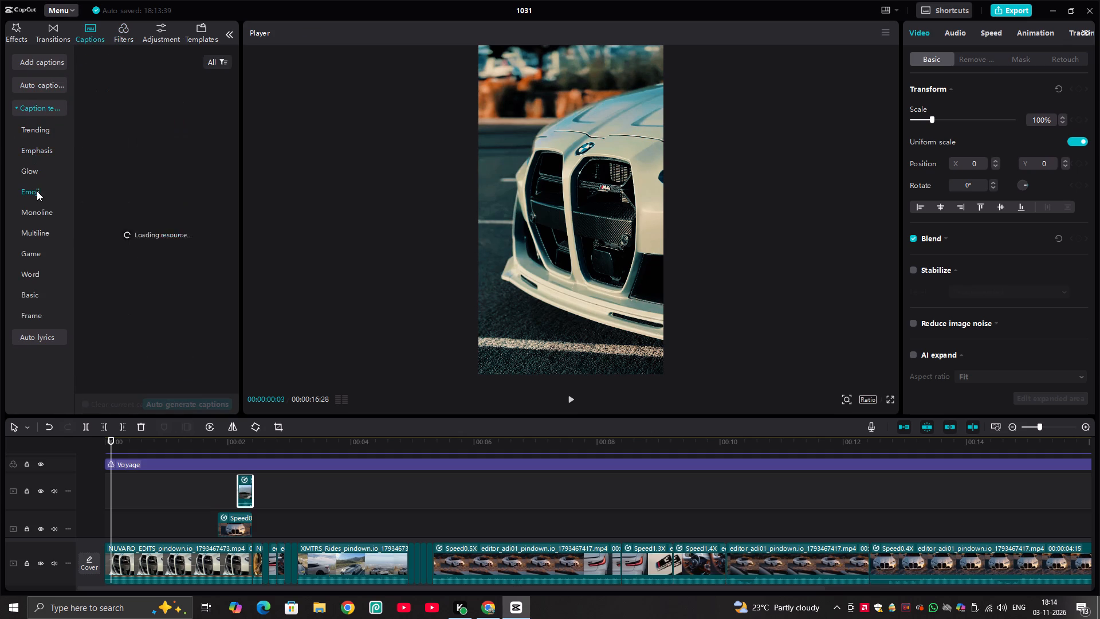
{"action": "left_click", "coordinate": [12, 34]}
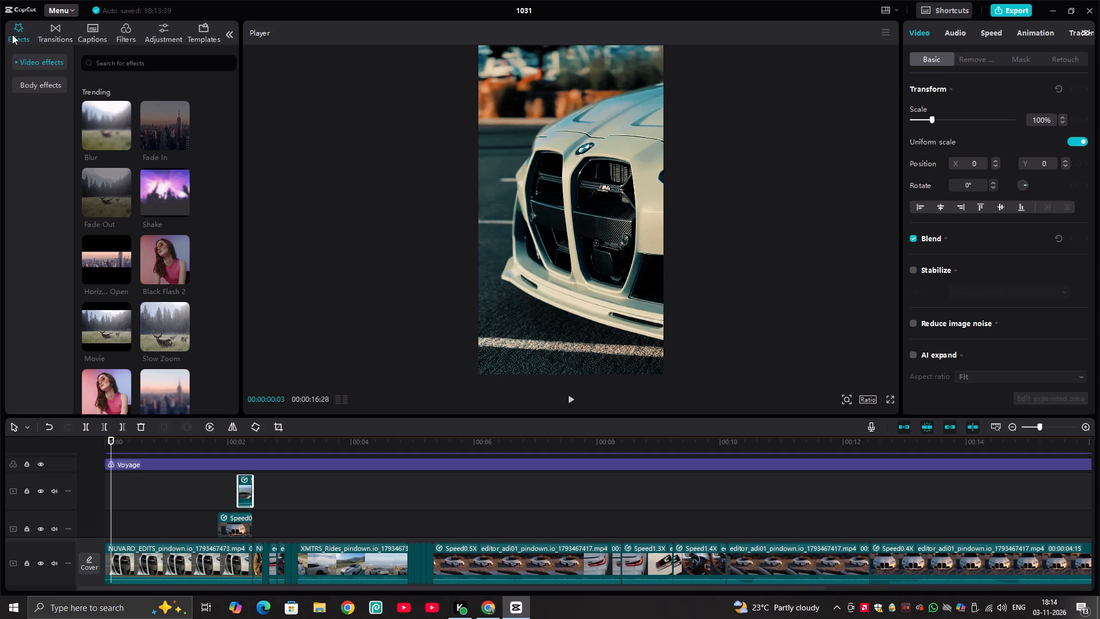
{"action": "scroll", "coordinate": [154, 179], "scroll_direction": "down", "scroll_amount": 4}
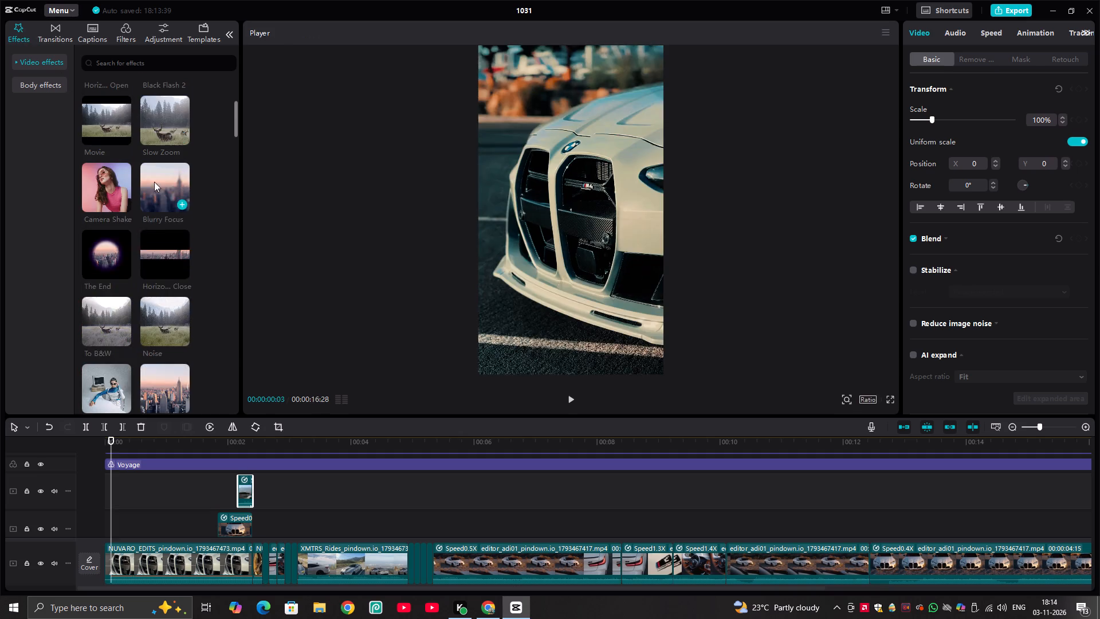
{"action": "scroll", "coordinate": [152, 251], "scroll_direction": "down", "scroll_amount": 1}
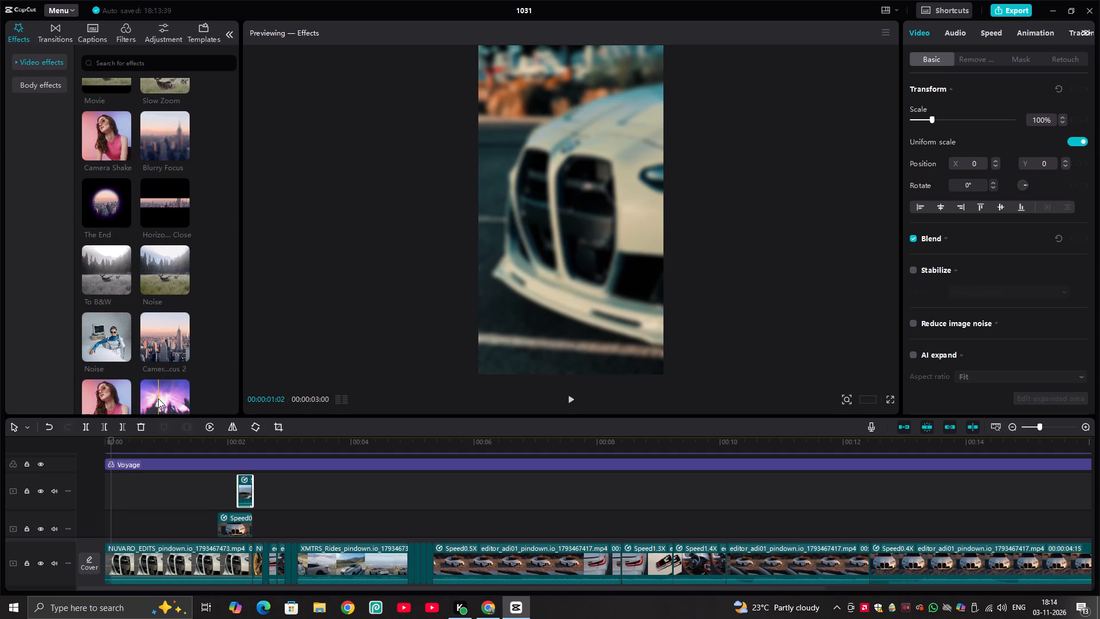
{"action": "scroll", "coordinate": [158, 398], "scroll_direction": "down", "scroll_amount": 3}
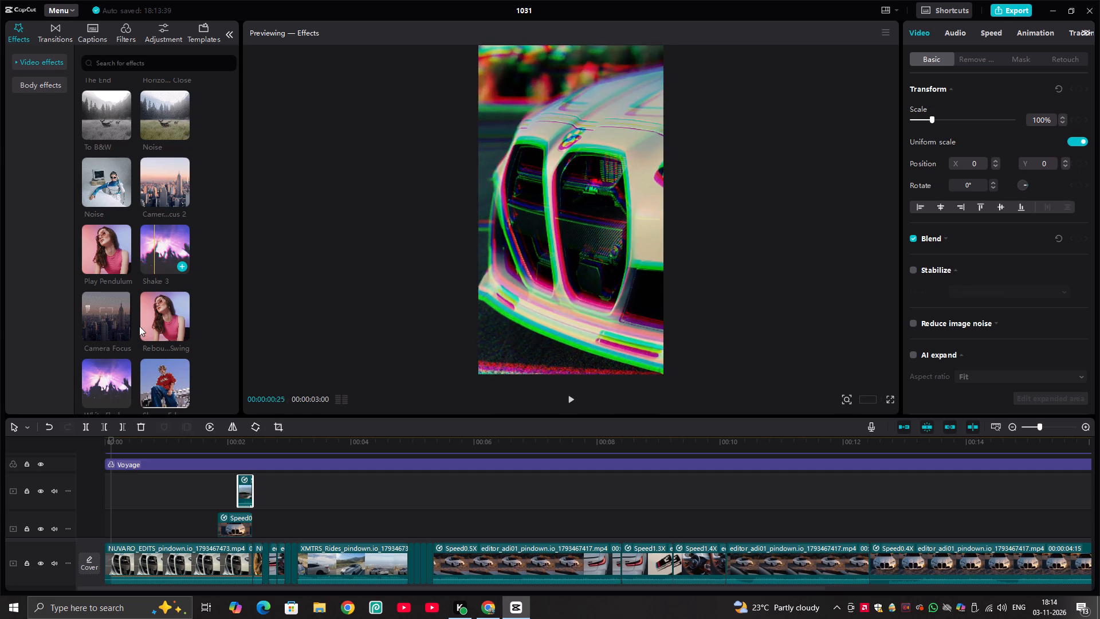
{"action": "scroll", "coordinate": [95, 390], "scroll_direction": "down", "scroll_amount": 14}
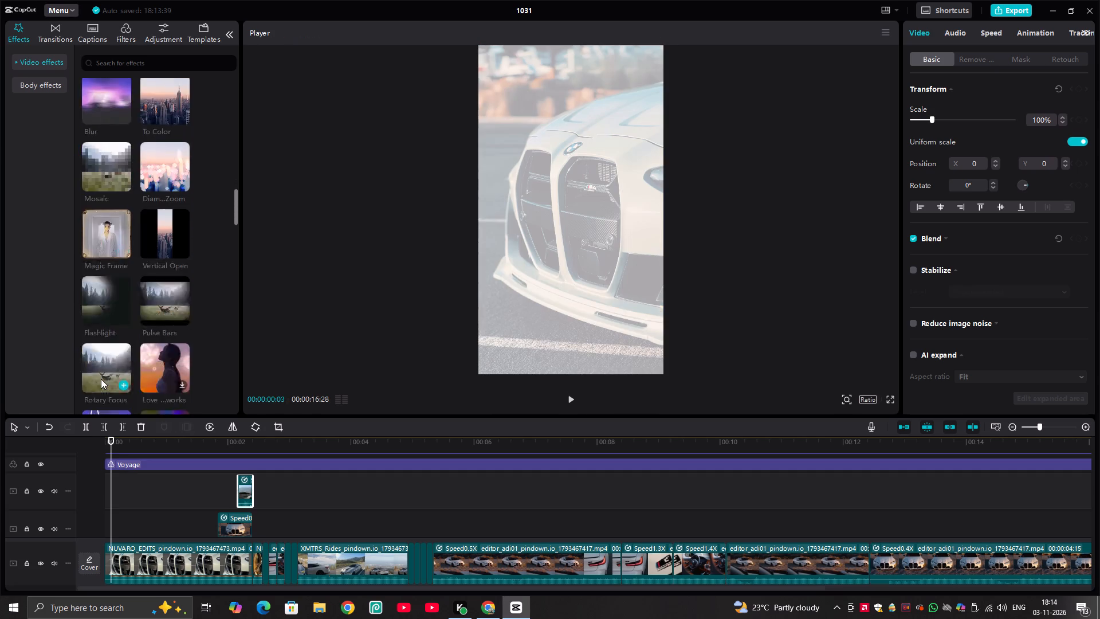
{"action": "scroll", "coordinate": [101, 379], "scroll_direction": "down", "scroll_amount": 20}
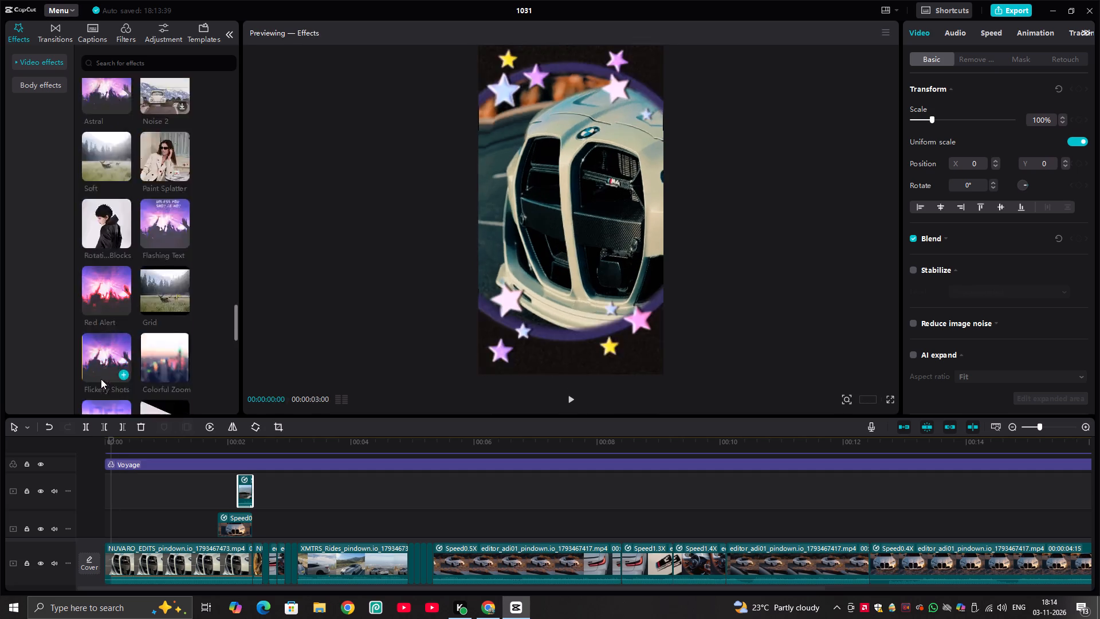
{"action": "scroll", "coordinate": [101, 379], "scroll_direction": "down", "scroll_amount": 10}
{"action": "scroll", "coordinate": [101, 379], "scroll_direction": "up", "scroll_amount": 4}
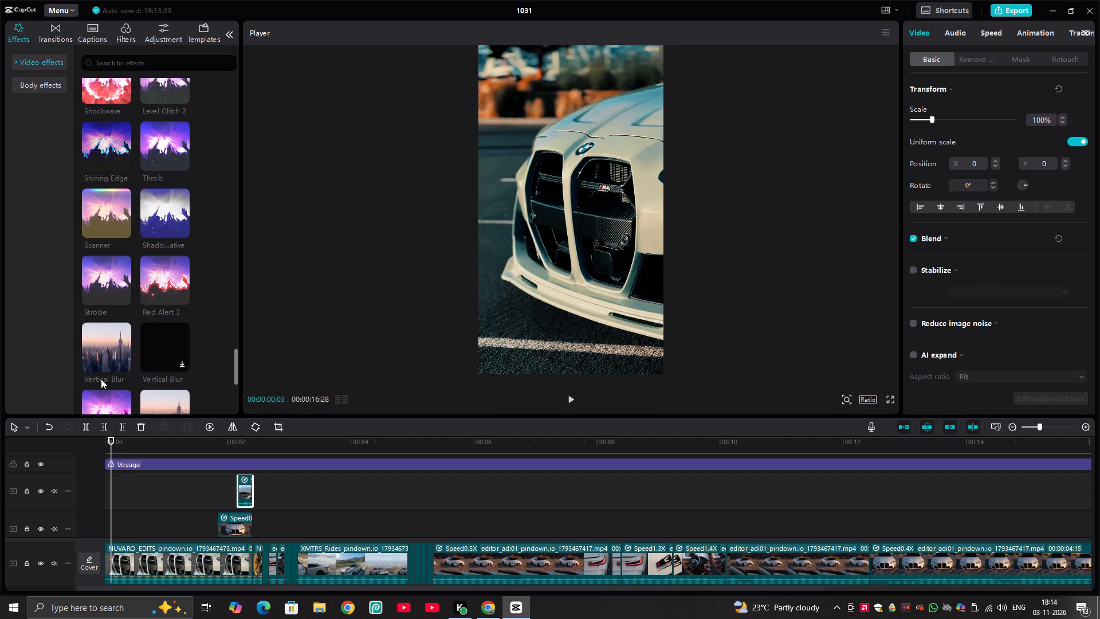
Browse the transition, caption, filter and custom adjustment libraries for further looks.
{"action": "left_click", "coordinate": [53, 26]}
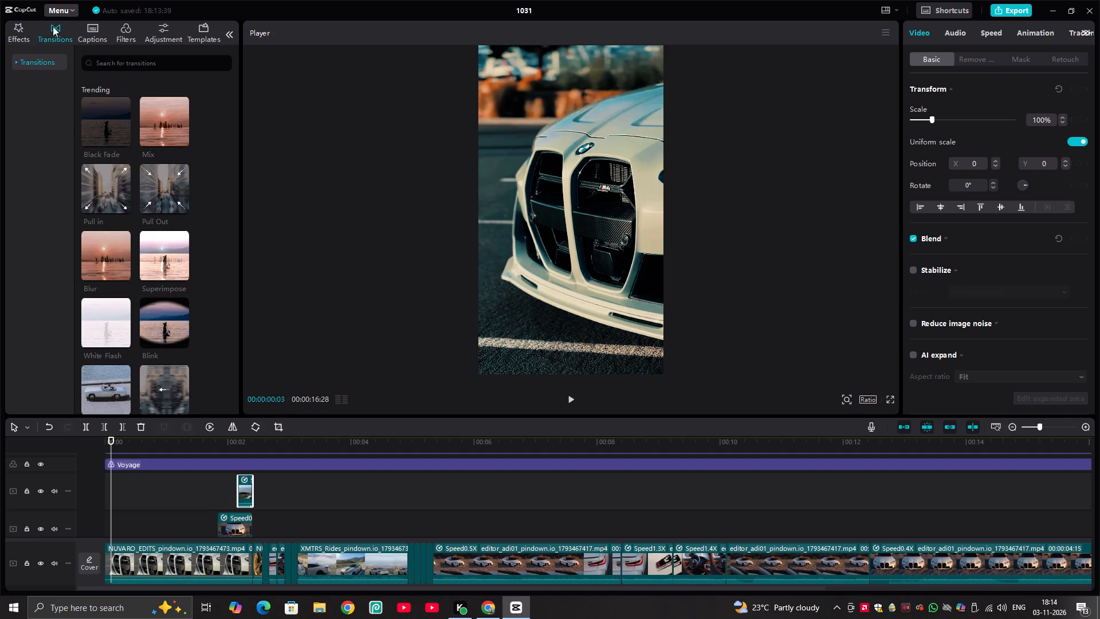
{"action": "left_click", "coordinate": [89, 31]}
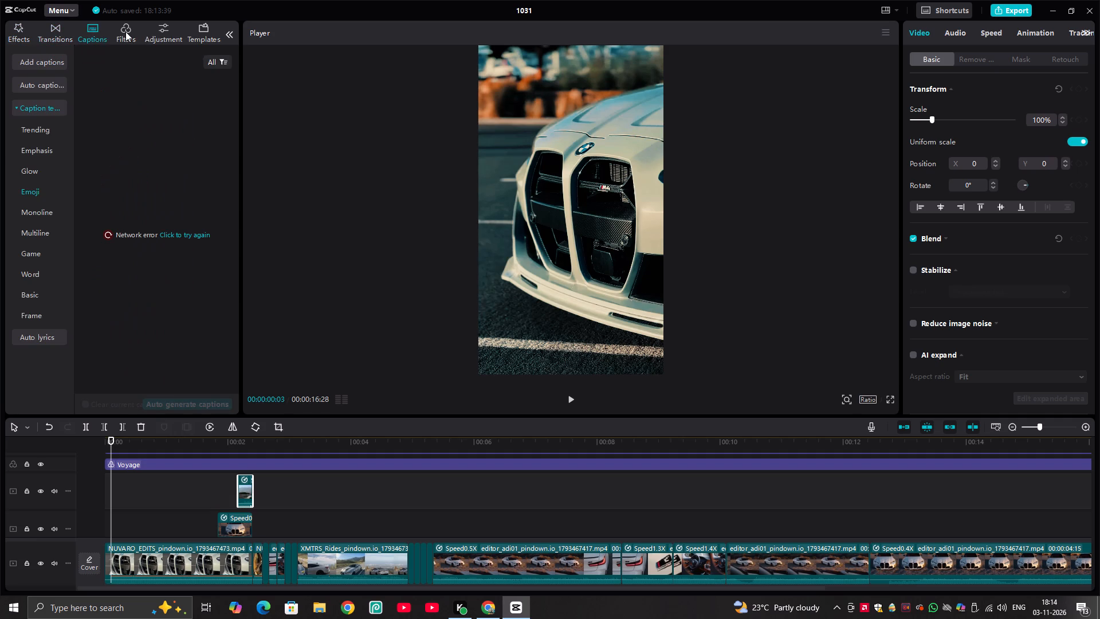
{"action": "left_click", "coordinate": [125, 32]}
{"action": "scroll", "coordinate": [151, 145], "scroll_direction": "up", "scroll_amount": 9}
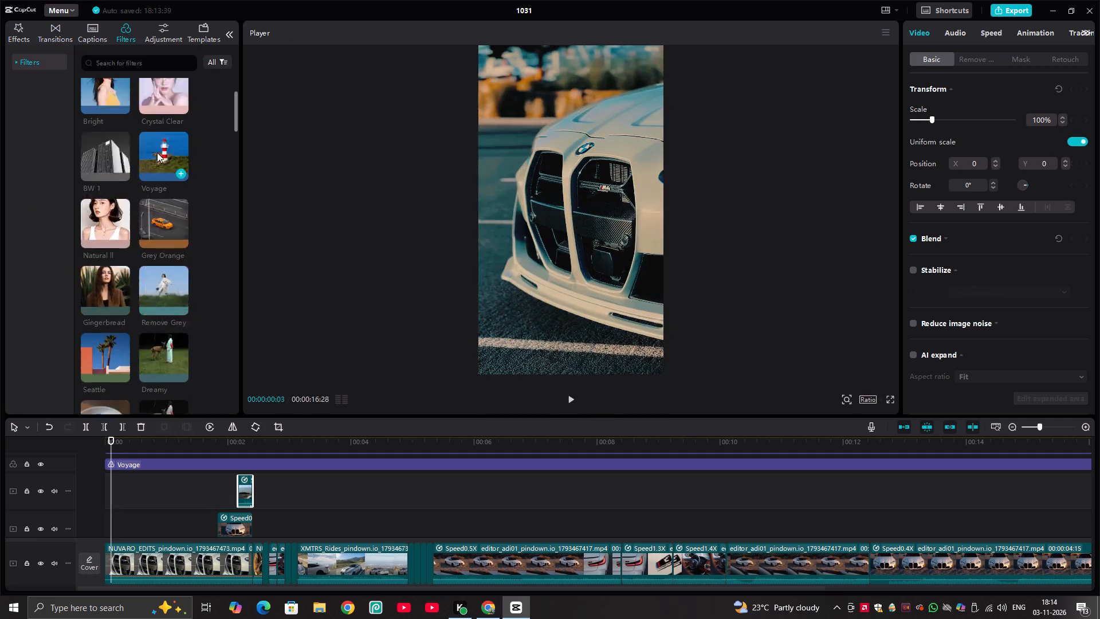
{"action": "scroll", "coordinate": [160, 164], "scroll_direction": "up", "scroll_amount": 5}
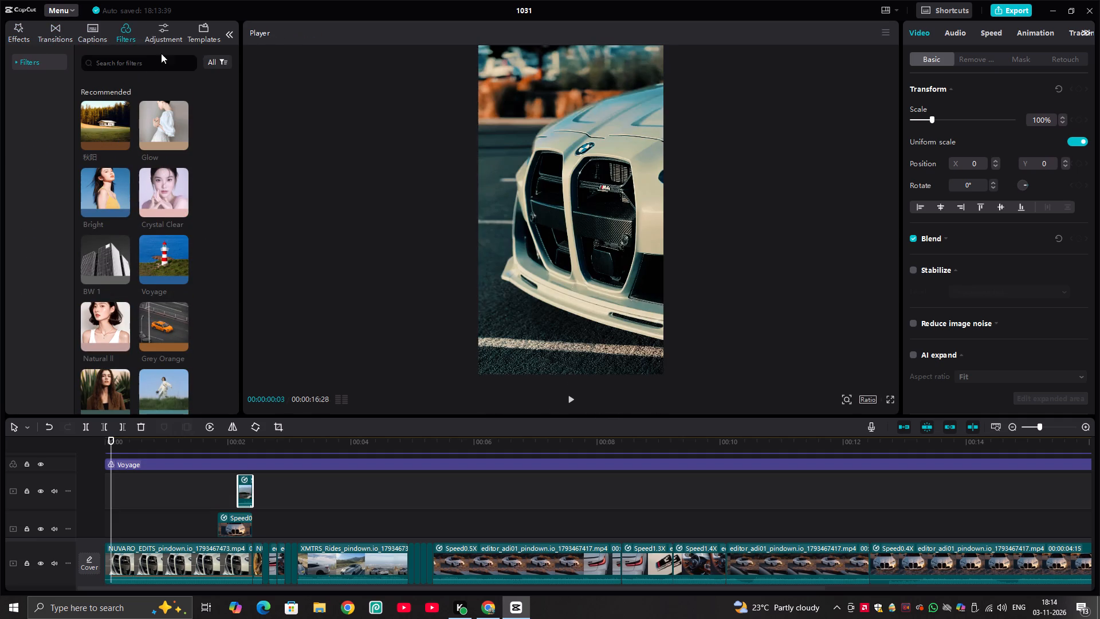
{"action": "left_click", "coordinate": [161, 34]}
{"action": "left_click", "coordinate": [229, 32]}
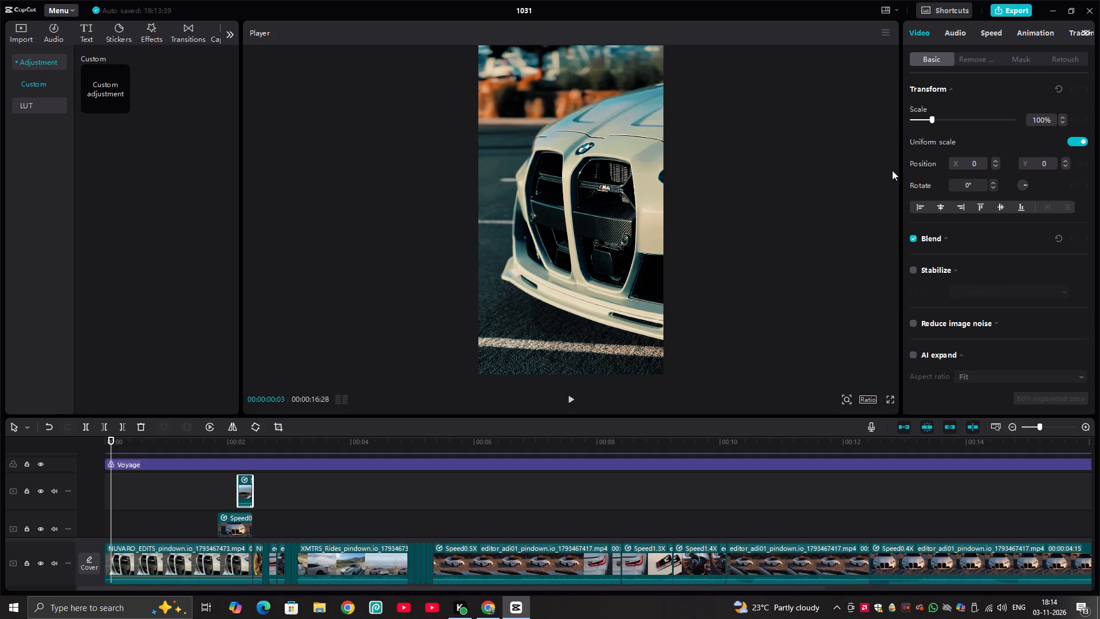
In the colour adjustments of the selected topmost overlay clip near 00:02, set temp and tint to 50 and lower the saturation.
{"action": "left_click", "coordinate": [1039, 37]}
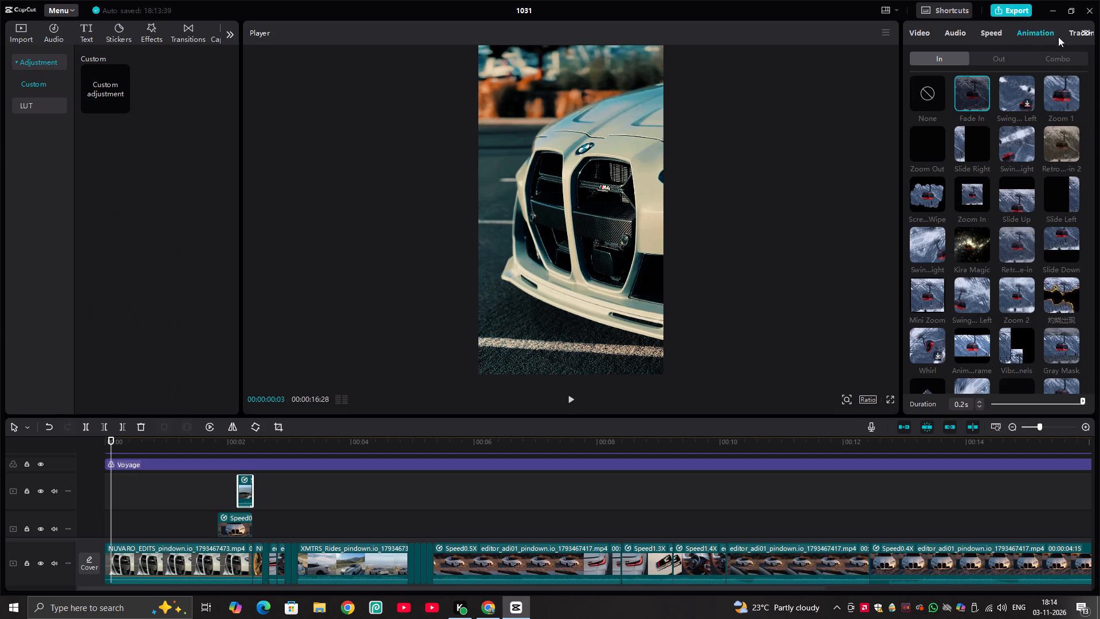
{"action": "left_click", "coordinate": [1079, 37]}
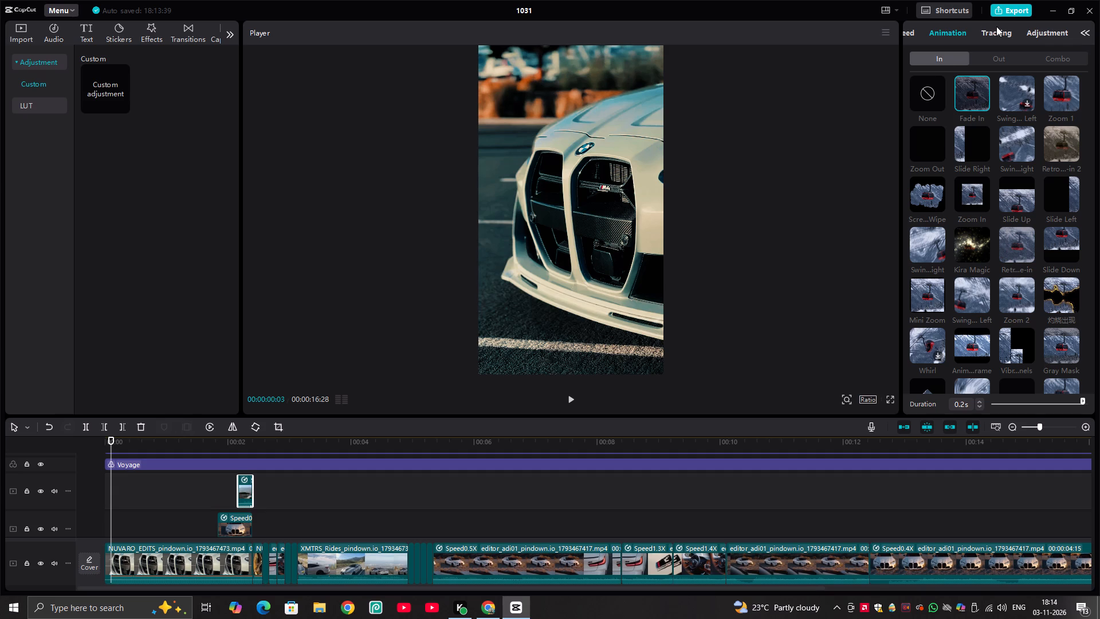
{"action": "left_click", "coordinate": [996, 28]}
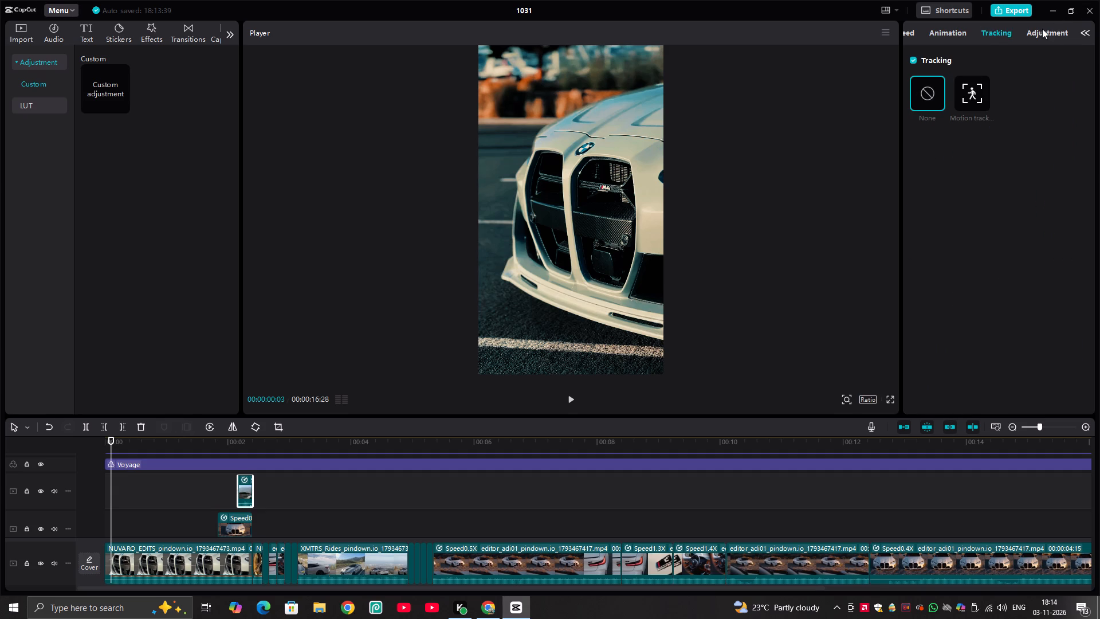
{"action": "left_click", "coordinate": [1043, 36]}
{"action": "left_click_drag", "start_coordinate": [965, 248], "coordinate": [1099, 279]}
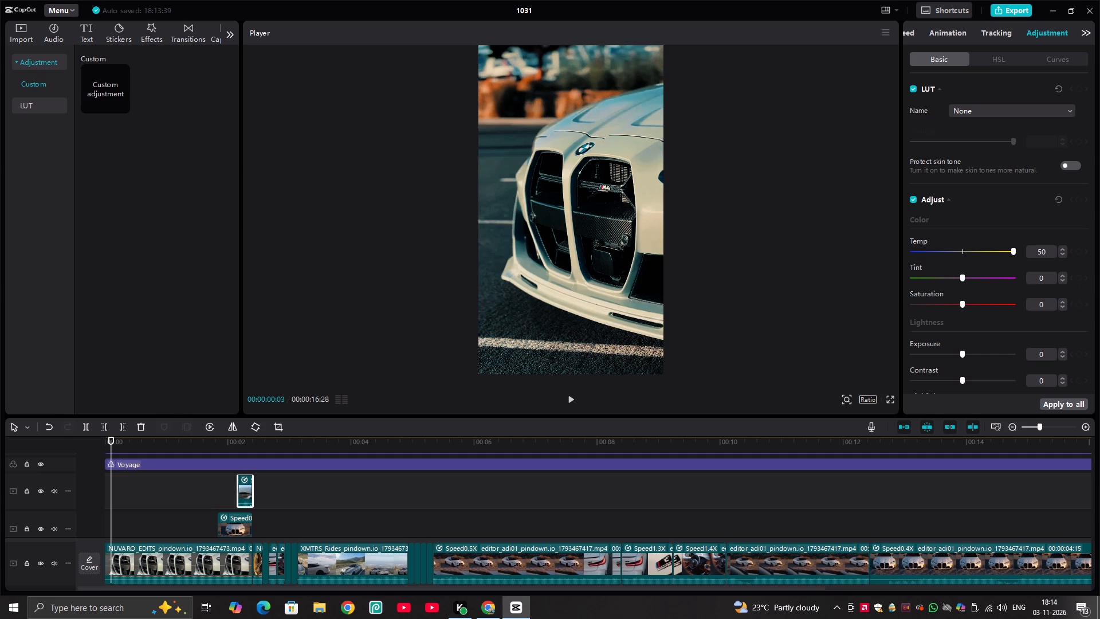
{"action": "left_click_drag", "start_coordinate": [960, 279], "coordinate": [1050, 286]}
{"action": "left_click_drag", "start_coordinate": [960, 305], "coordinate": [881, 296]}
Set the overlay clip's exposure, contrast, shadow, whites and blacks to 50, highlight to -50 and brilliance to -26.
{"action": "scroll", "coordinate": [994, 288], "scroll_direction": "down", "scroll_amount": 2}
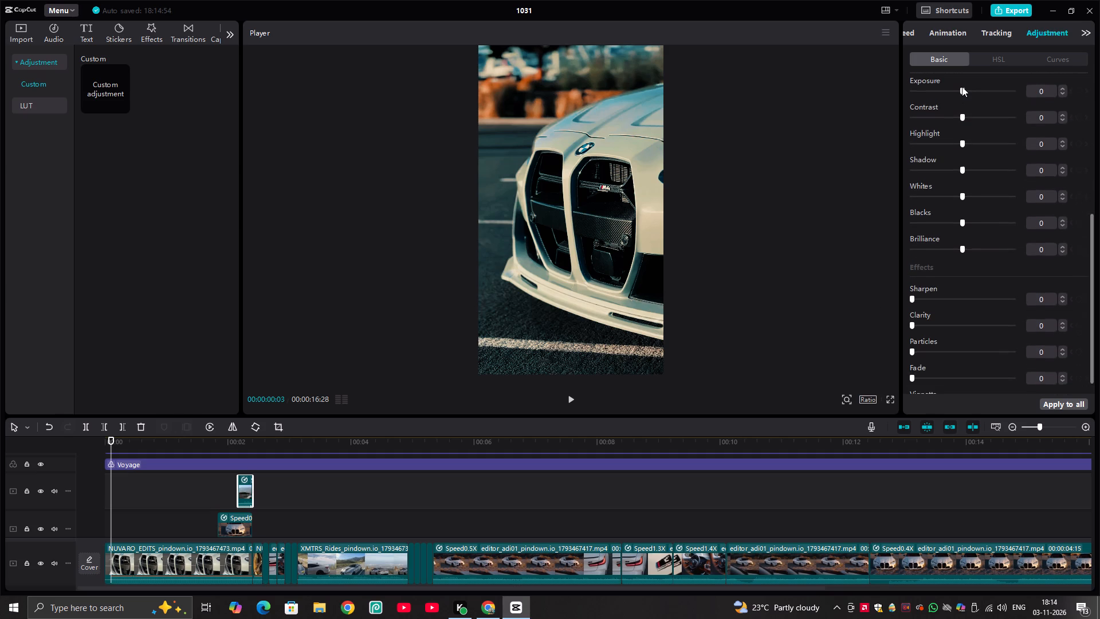
{"action": "left_click_drag", "start_coordinate": [962, 86], "coordinate": [1046, 98]}
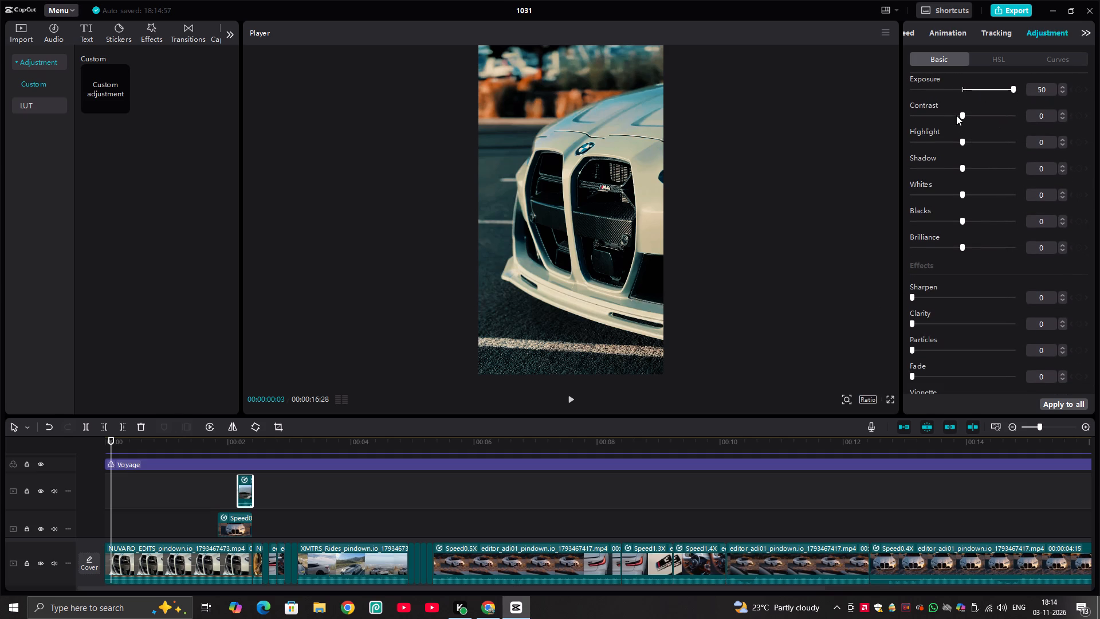
{"action": "left_click_drag", "start_coordinate": [962, 114], "coordinate": [1091, 127]}
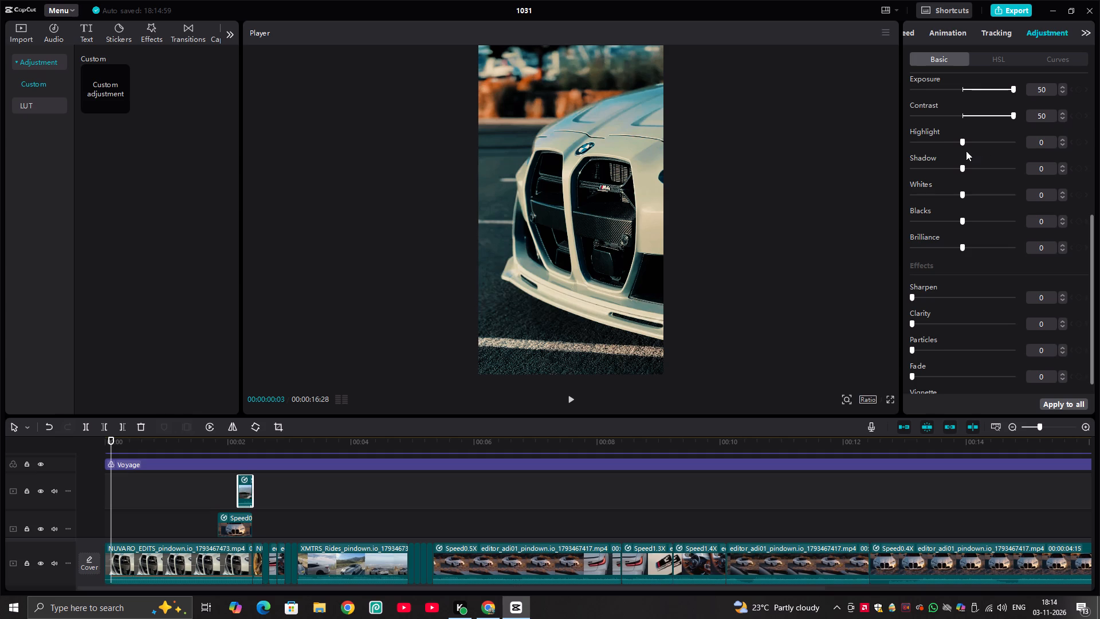
{"action": "left_click_drag", "start_coordinate": [961, 142], "coordinate": [902, 140]}
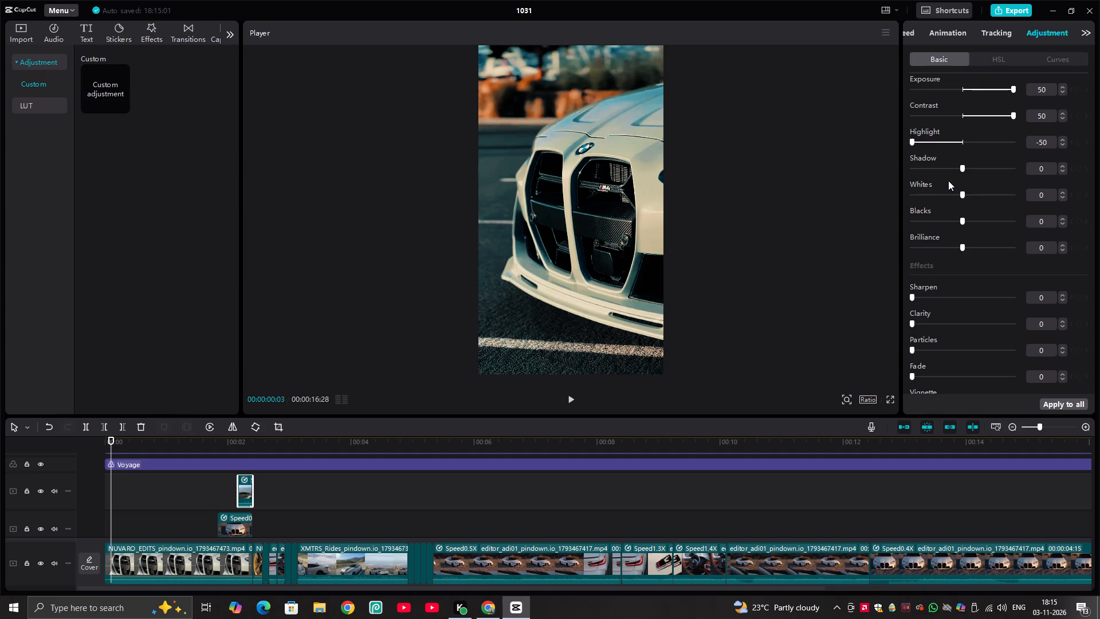
{"action": "left_click_drag", "start_coordinate": [962, 165], "coordinate": [1024, 174]}
{"action": "left_click_drag", "start_coordinate": [961, 195], "coordinate": [1062, 205]}
{"action": "left_click_drag", "start_coordinate": [959, 218], "coordinate": [1074, 228]}
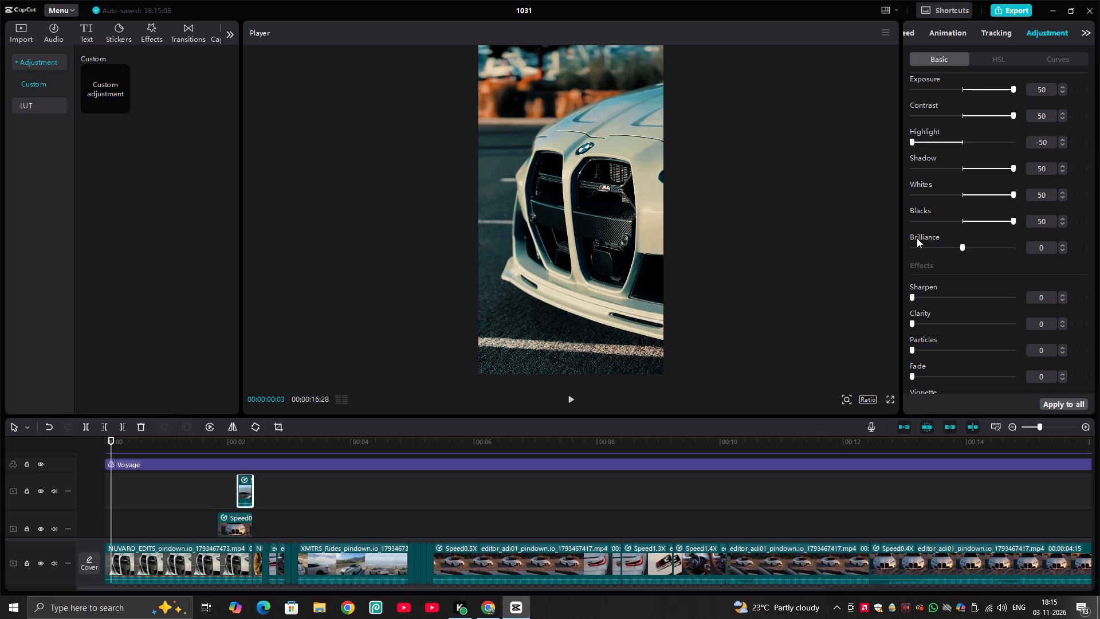
{"action": "left_click_drag", "start_coordinate": [962, 246], "coordinate": [928, 246]}
{"action": "left_click_drag", "start_coordinate": [928, 246], "coordinate": [934, 248]}
Set the overlay clip's sharpen and clarity to 100, particles to 78, fade to 32 and vignette to 50.
{"action": "scroll", "coordinate": [980, 230], "scroll_direction": "down", "scroll_amount": 2}
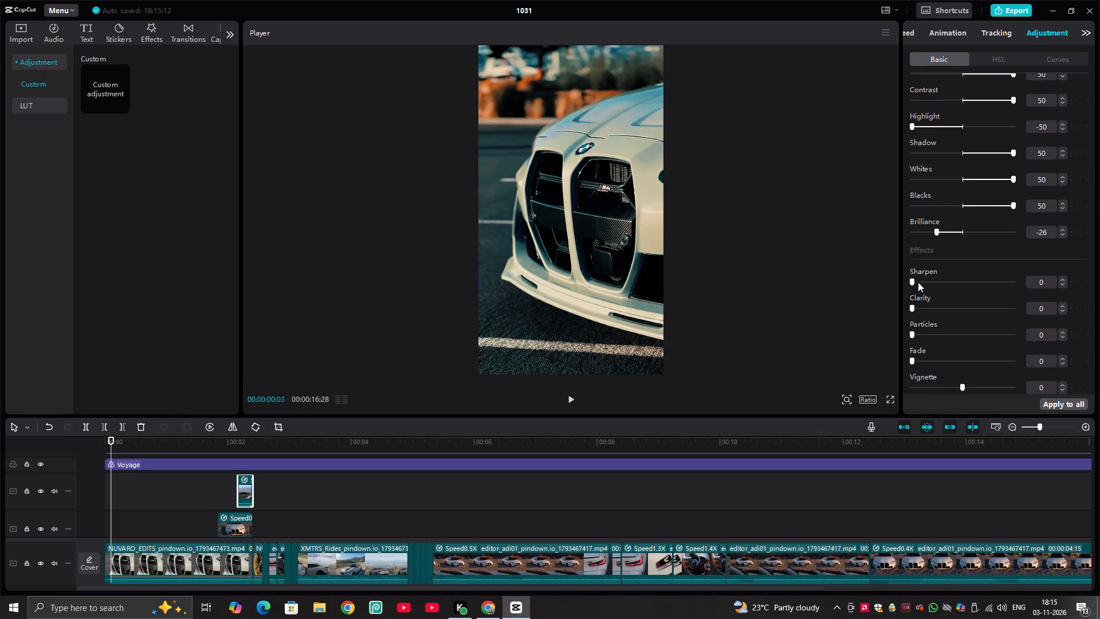
{"action": "left_click_drag", "start_coordinate": [913, 279], "coordinate": [1055, 292]}
{"action": "left_click_drag", "start_coordinate": [915, 307], "coordinate": [1032, 311]}
{"action": "left_click_drag", "start_coordinate": [927, 334], "coordinate": [991, 336]}
{"action": "left_click", "coordinate": [944, 361]}
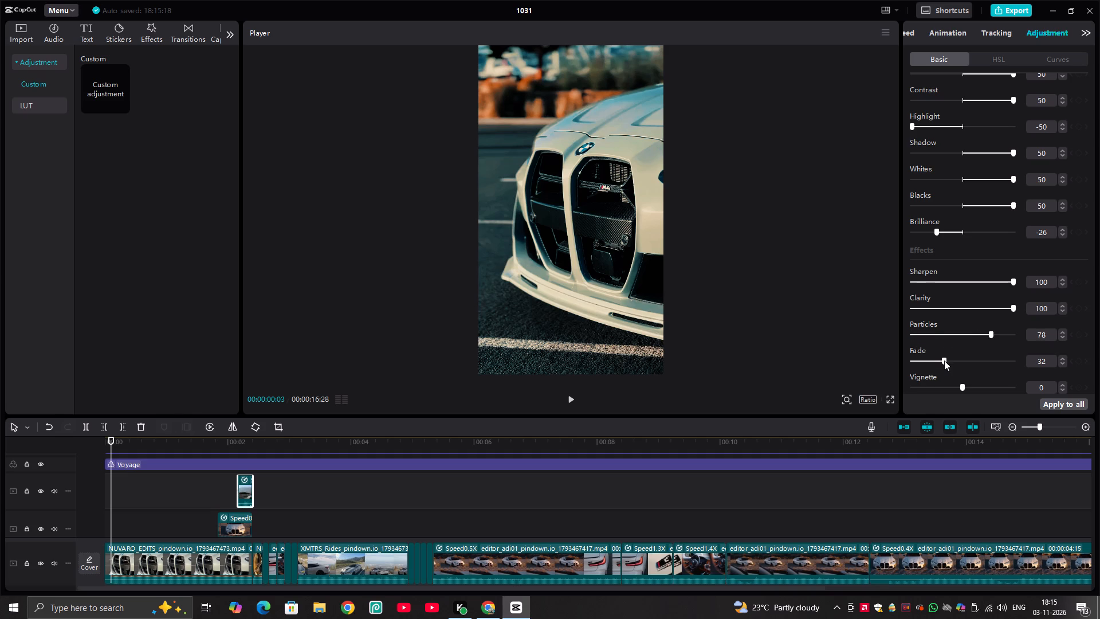
{"action": "left_click_drag", "start_coordinate": [963, 386], "coordinate": [1095, 389]}
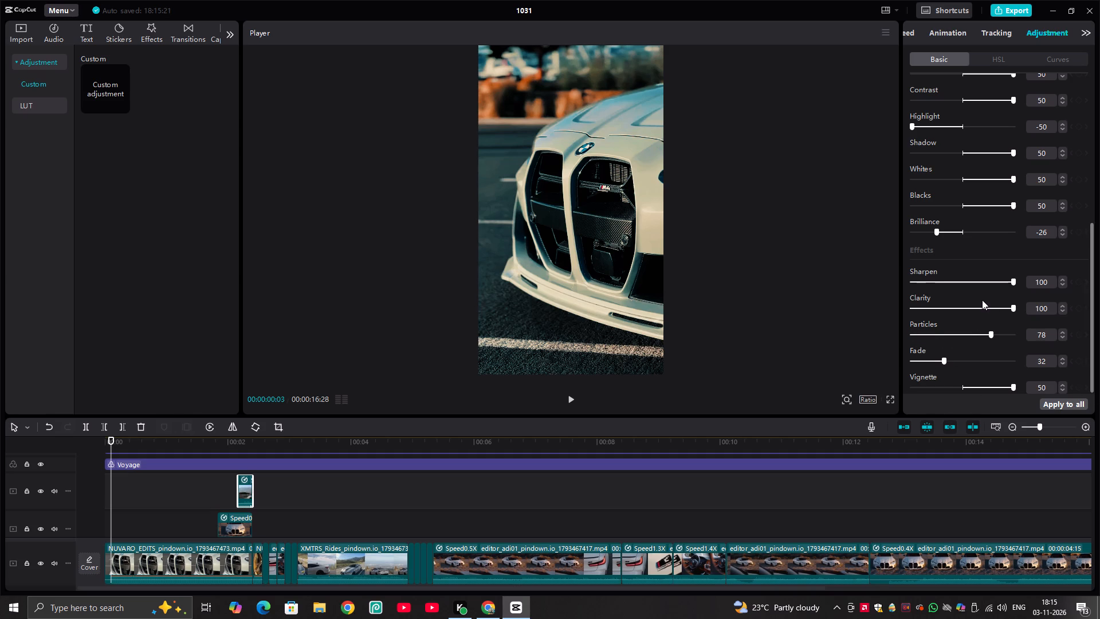
{"action": "scroll", "coordinate": [982, 300], "scroll_direction": "down", "scroll_amount": 4}
Play the edit through to the end, and replay it from the start to check the final look.
{"action": "key", "text": "space"}
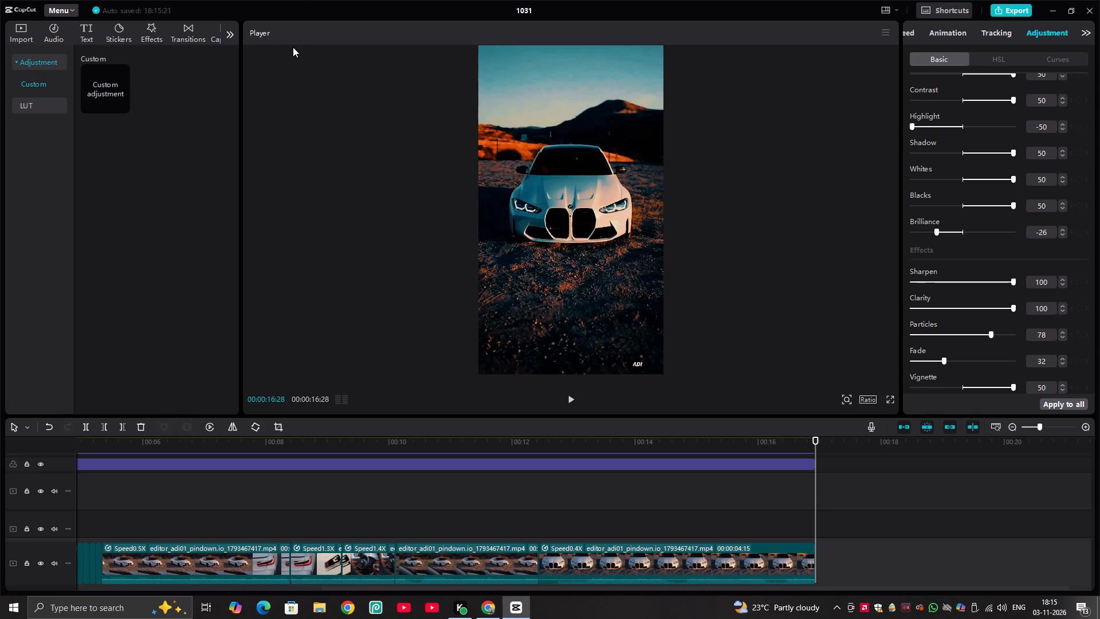
{"action": "key", "text": "space"}
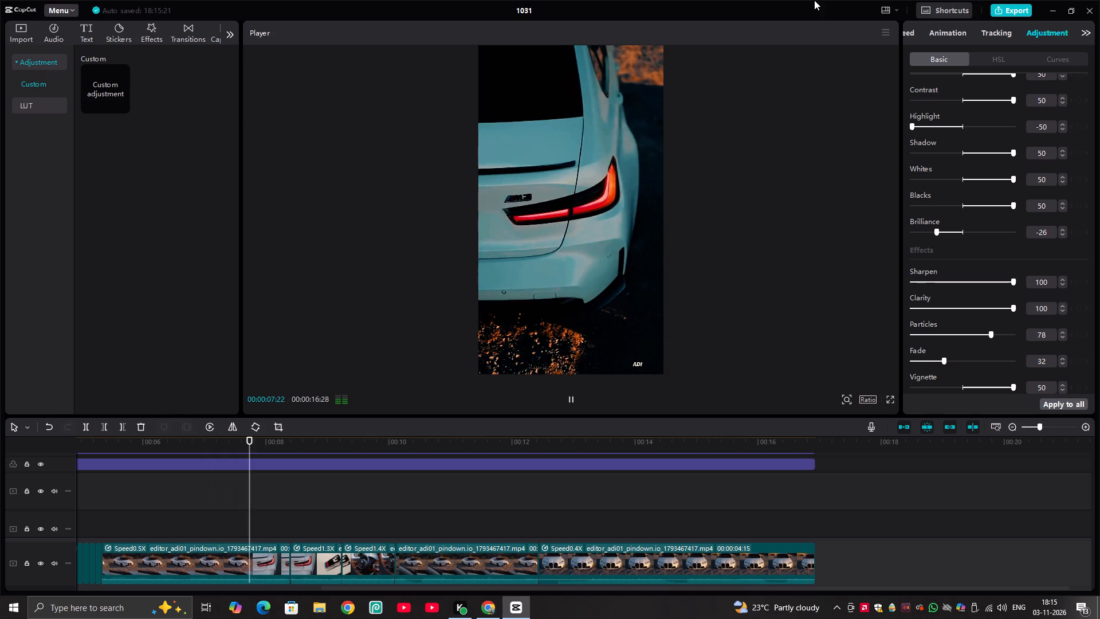
Export the video as 1031 in 4K, HEVC, mp4 at 30fps, with MP3 audio and a 240P GIF.
{"action": "left_click", "coordinate": [1011, 12]}
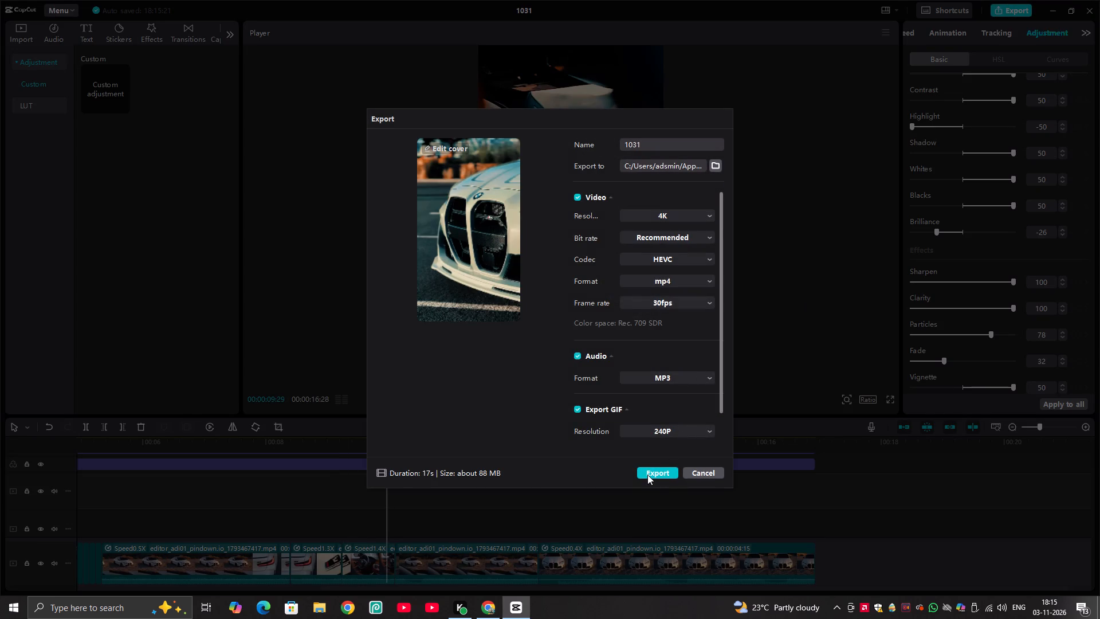
{"action": "left_click", "coordinate": [647, 475]}
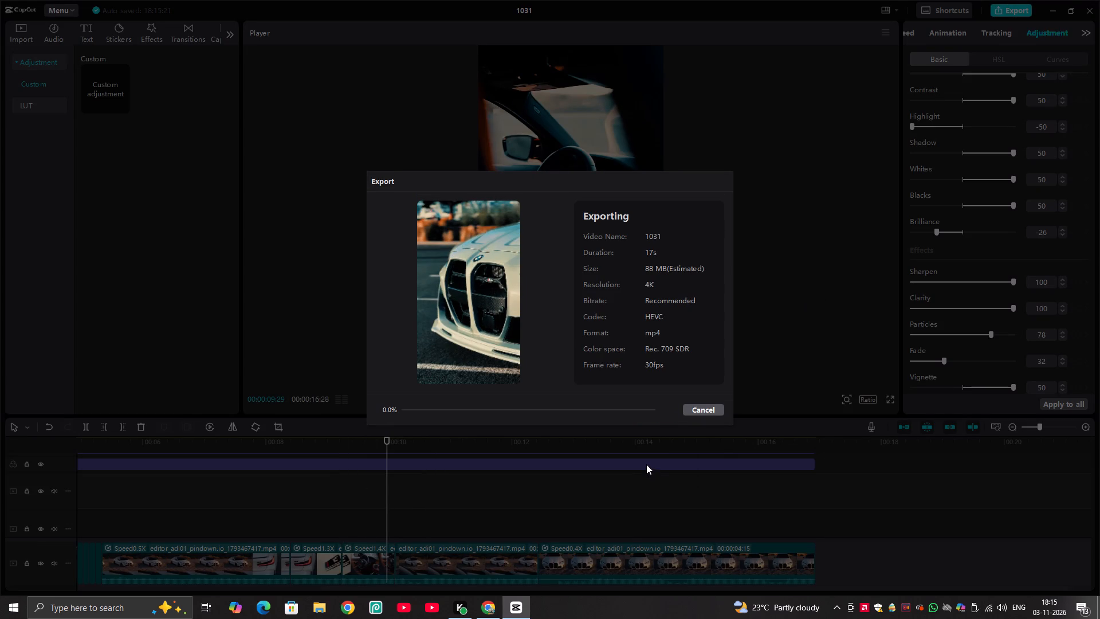